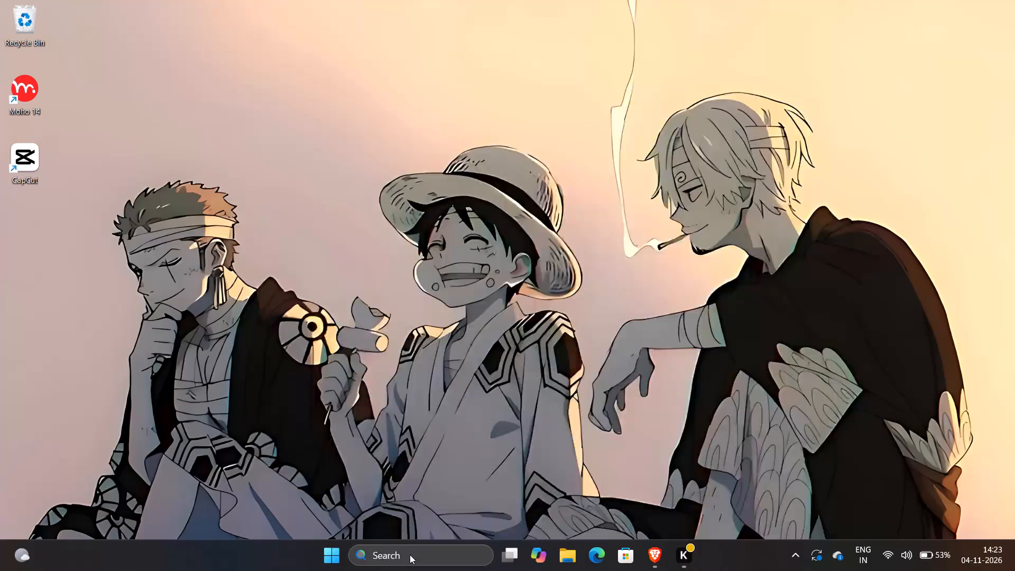
Search the computer for "adobe" and launch the best-matching application.
{"action": "type", "text": "adobe"}
{"action": "key", "text": "Return"}
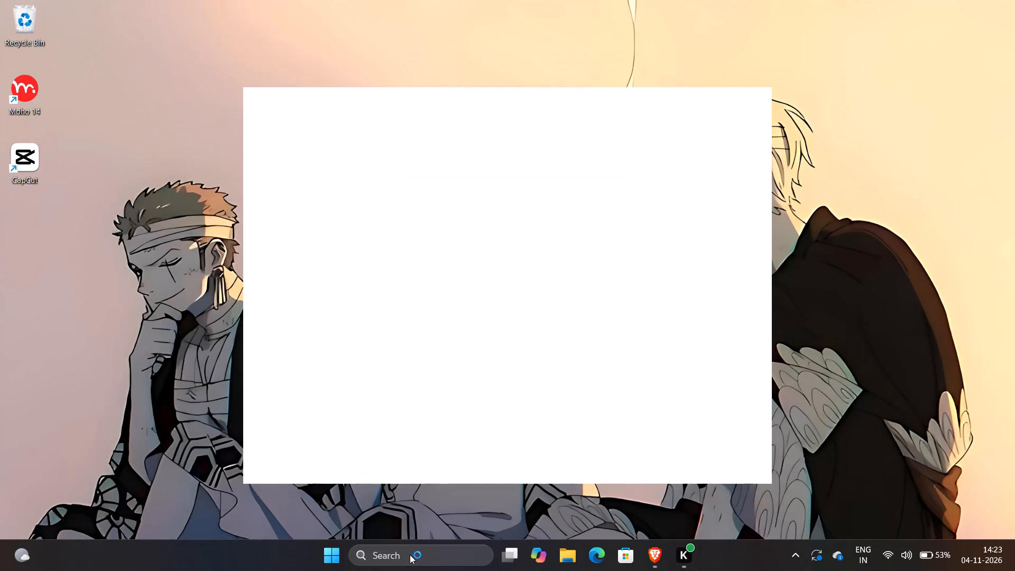
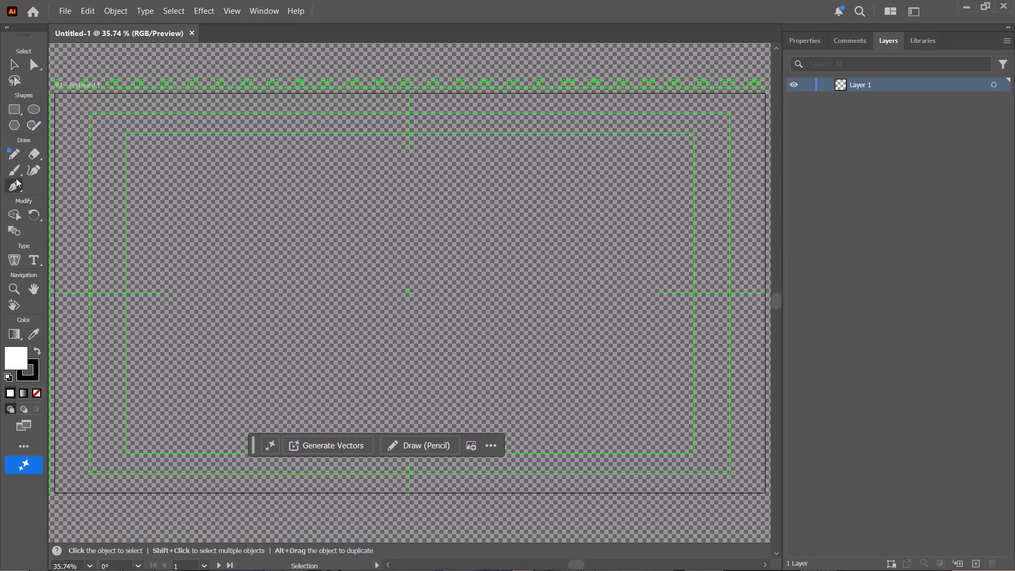
Place the "squirrel full art" image as a linked file, sized to fill most of the artboard's inner safe area.
{"action": "left_click", "coordinate": [67, 16]}
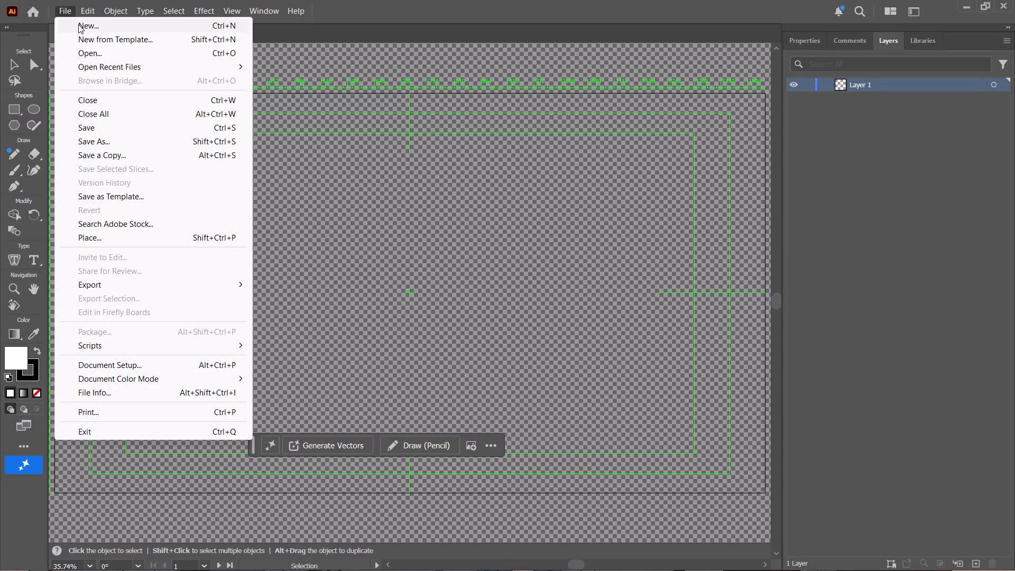
{"action": "left_click", "coordinate": [155, 233]}
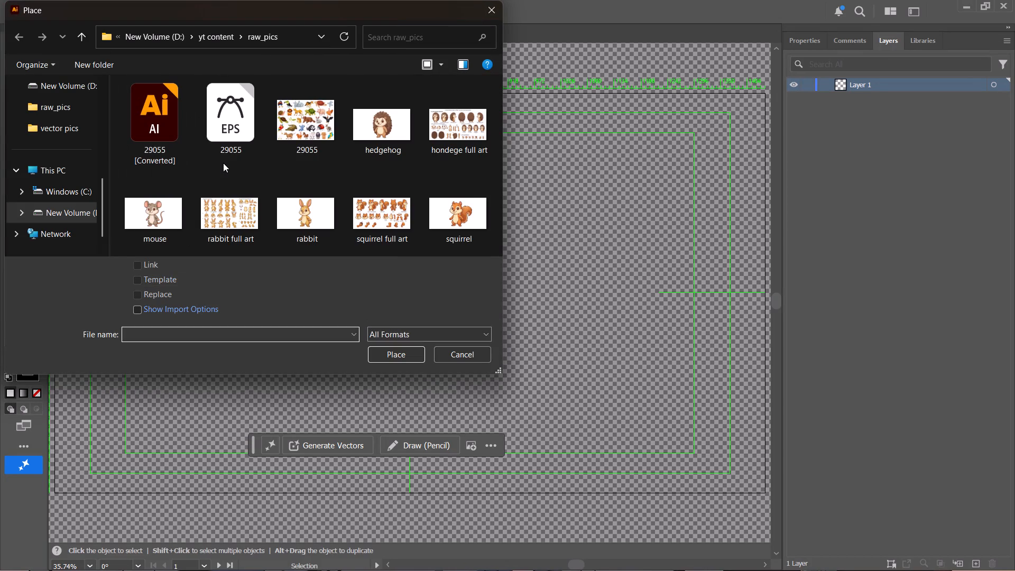
{"action": "scroll", "coordinate": [223, 163], "scroll_direction": "down", "scroll_amount": 5}
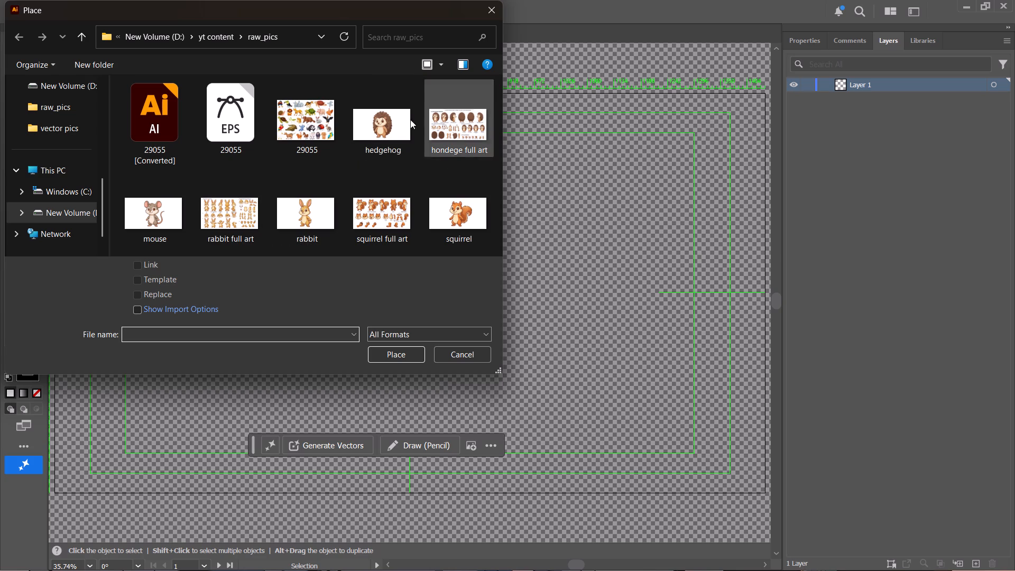
{"action": "scroll", "coordinate": [395, 178], "scroll_direction": "down", "scroll_amount": 7}
{"action": "left_click", "coordinate": [390, 207]}
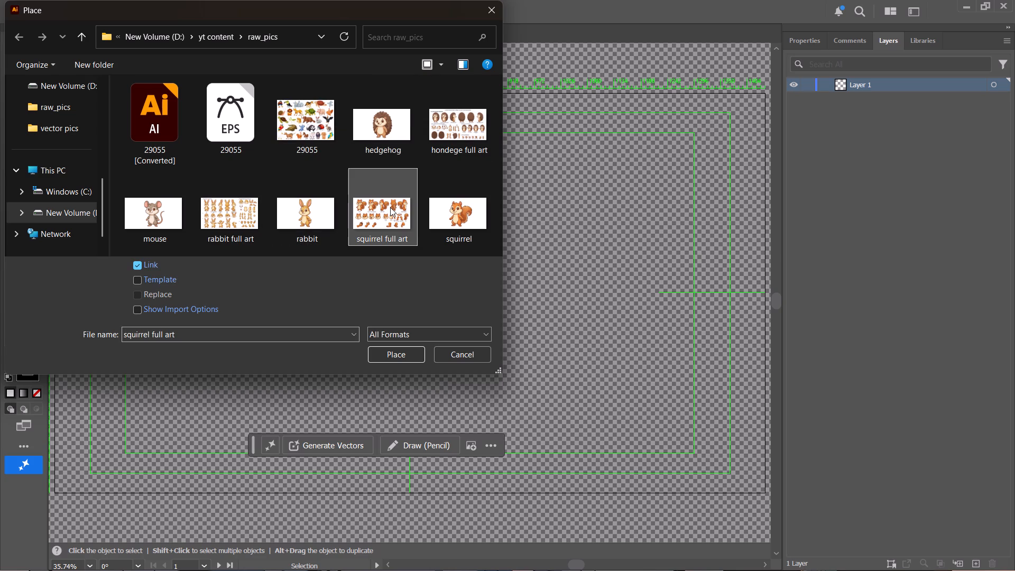
{"action": "left_click", "coordinate": [392, 356]}
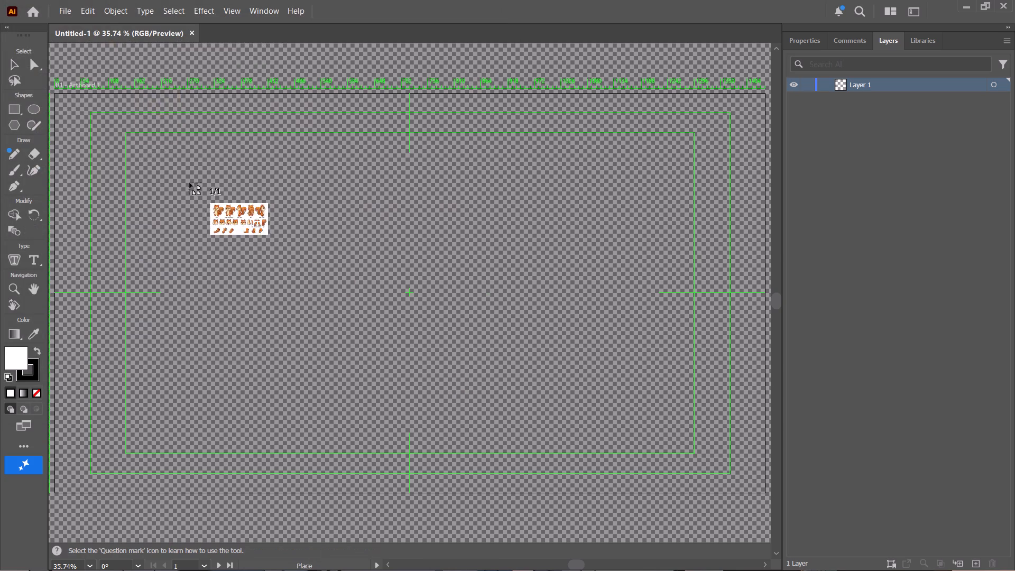
{"action": "left_click_drag", "start_coordinate": [162, 164], "coordinate": [655, 428]}
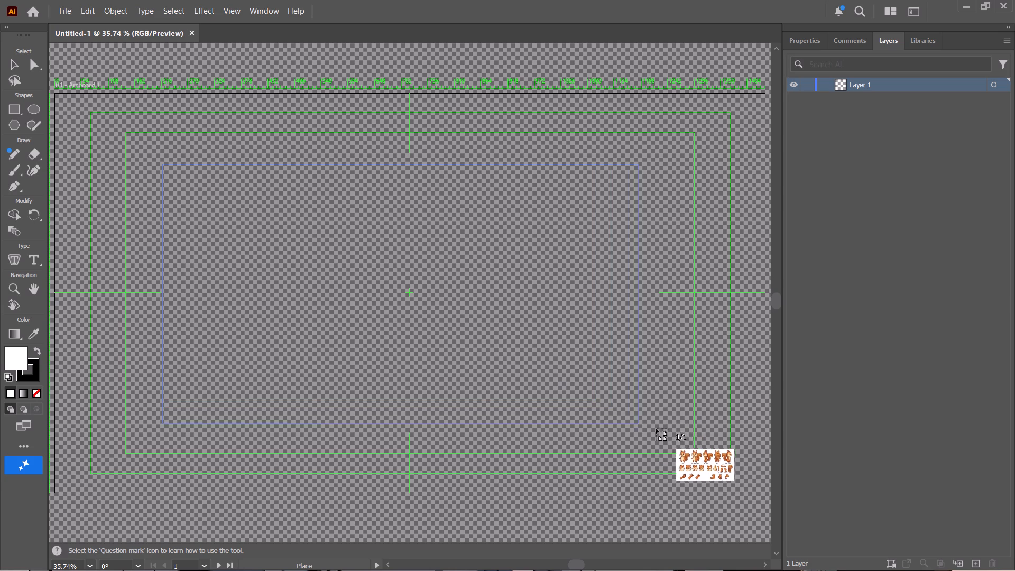
{"action": "left_click_drag", "start_coordinate": [655, 428], "coordinate": [663, 433]}
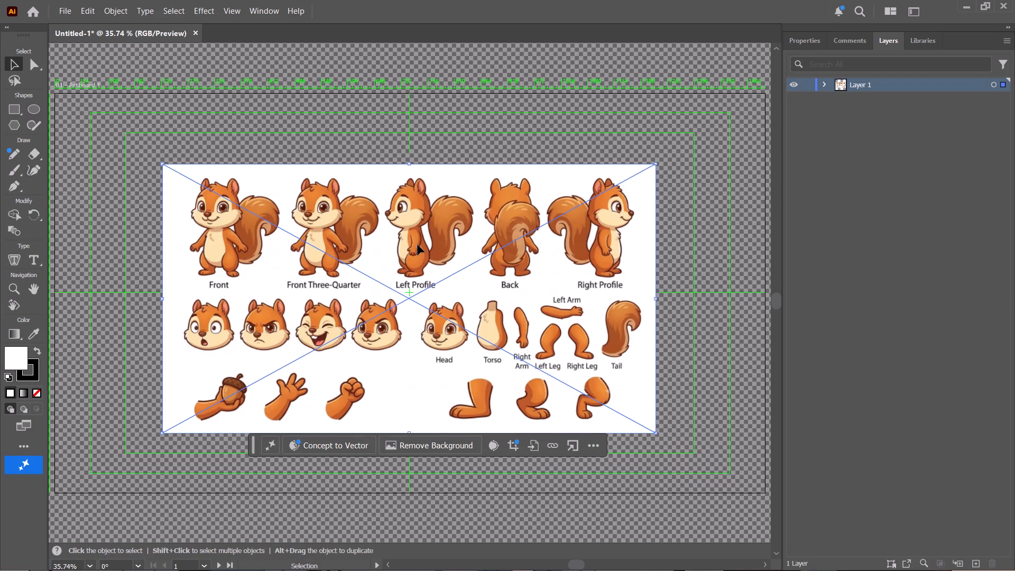
Image Trace the placed squirrel sheet with the Default black-and-white preset, turning Auto Grouping off and Preview on.
{"action": "left_click", "coordinate": [418, 245]}
{"action": "right_click", "coordinate": [330, 280]}
{"action": "left_click", "coordinate": [361, 262]}
{"action": "left_click", "coordinate": [263, 8]}
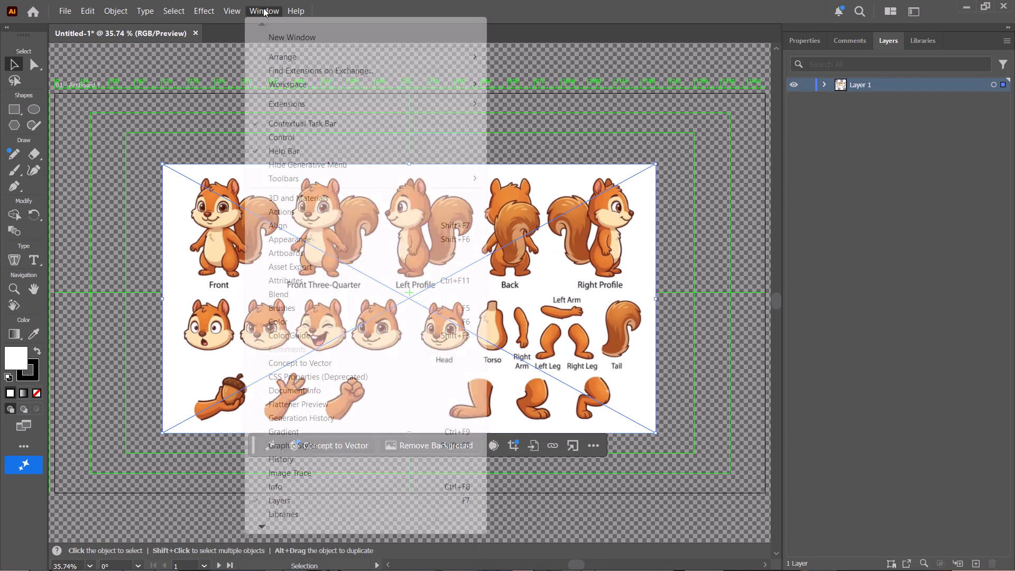
{"action": "left_click", "coordinate": [290, 469]}
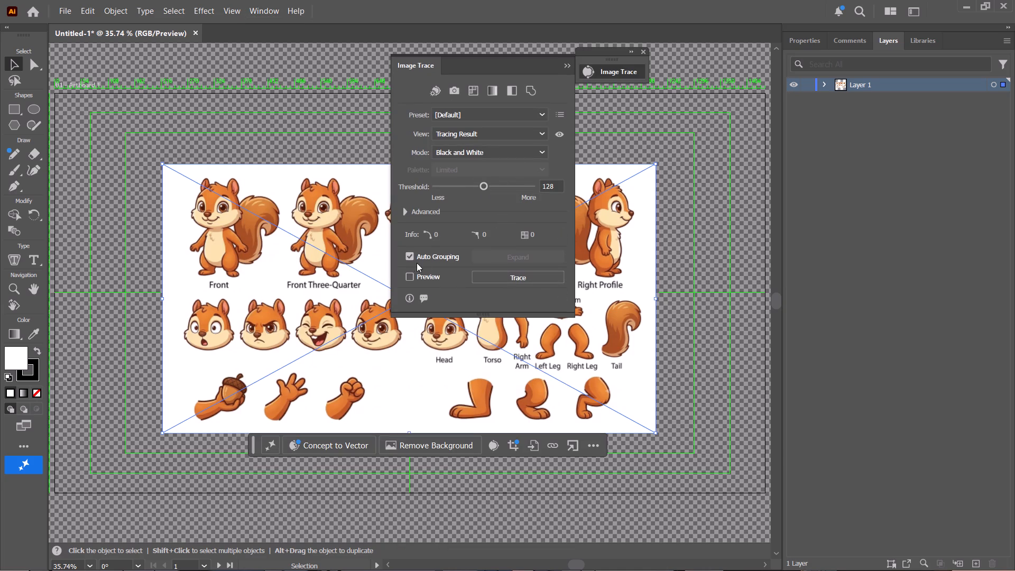
{"action": "left_click", "coordinate": [418, 280]}
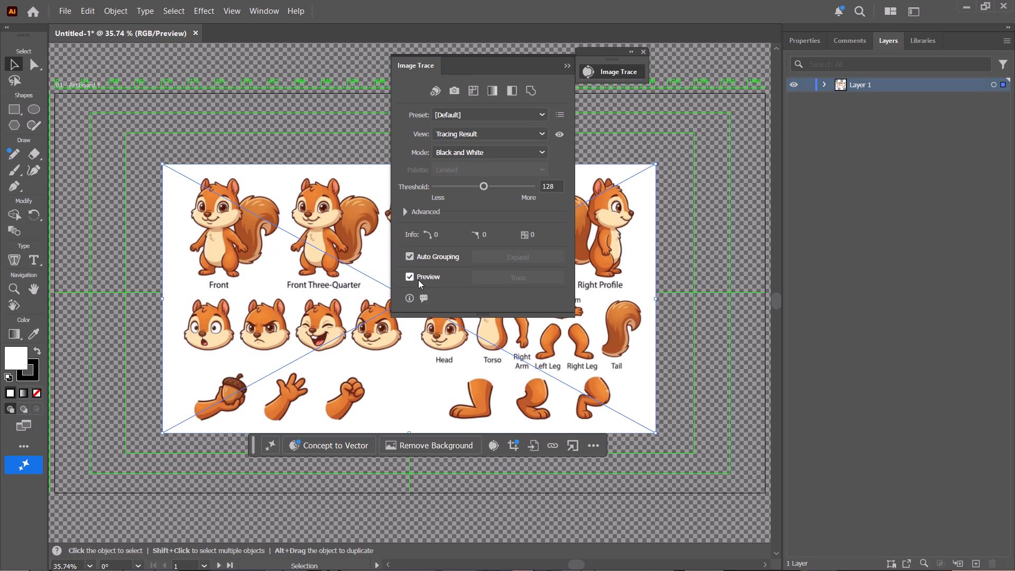
{"action": "left_click", "coordinate": [418, 280]}
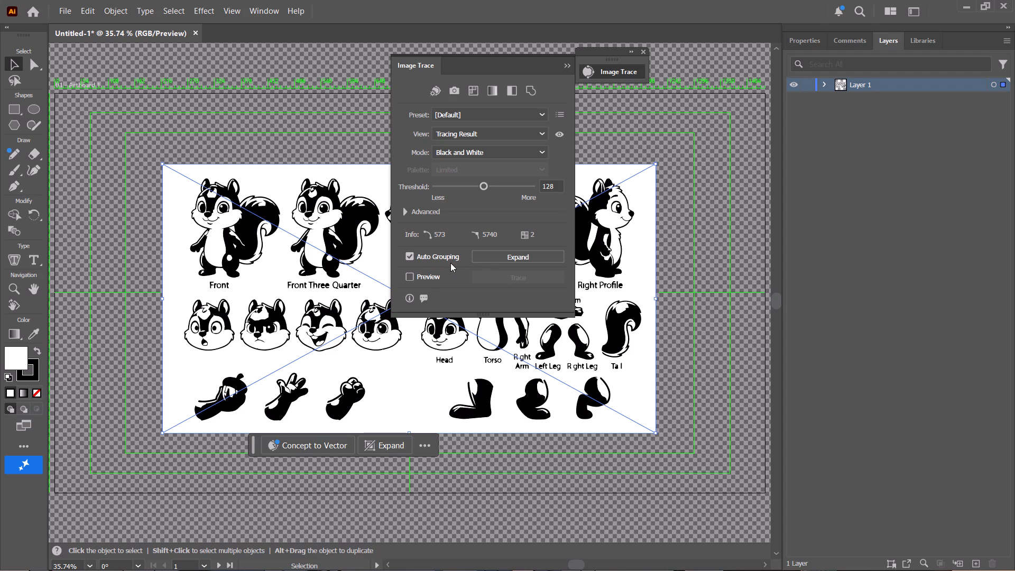
{"action": "left_click", "coordinate": [410, 253]}
{"action": "left_click", "coordinate": [494, 277]}
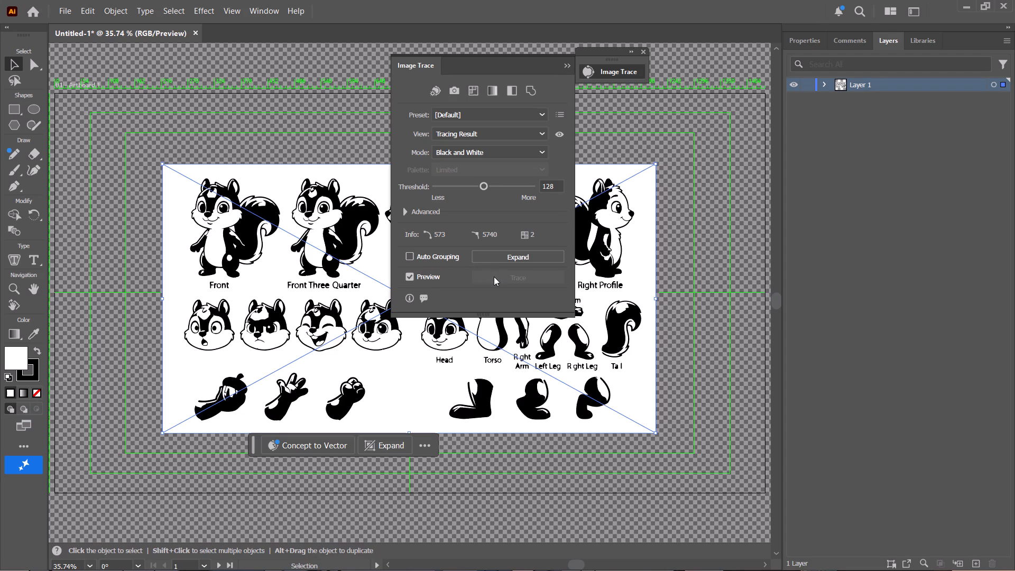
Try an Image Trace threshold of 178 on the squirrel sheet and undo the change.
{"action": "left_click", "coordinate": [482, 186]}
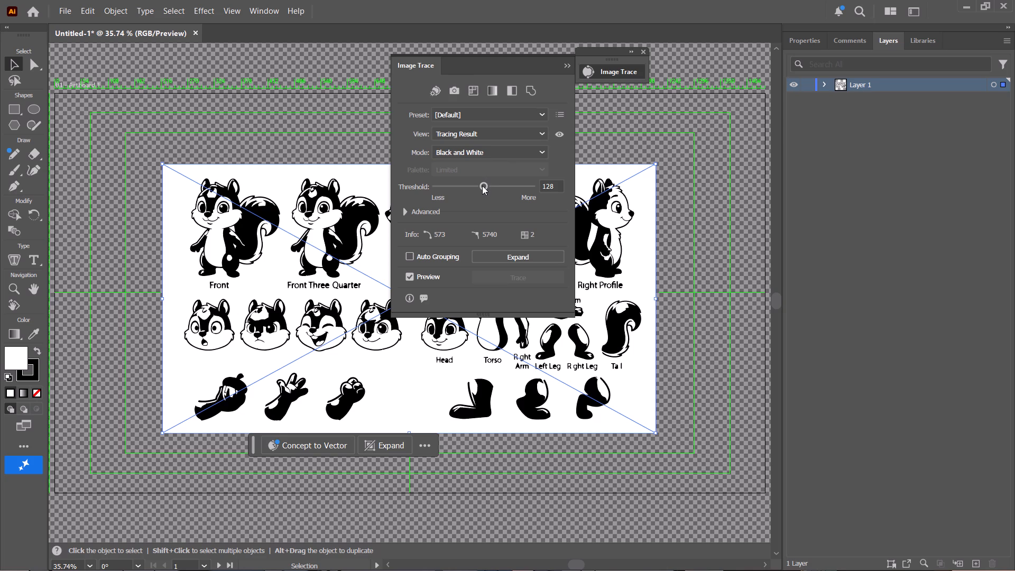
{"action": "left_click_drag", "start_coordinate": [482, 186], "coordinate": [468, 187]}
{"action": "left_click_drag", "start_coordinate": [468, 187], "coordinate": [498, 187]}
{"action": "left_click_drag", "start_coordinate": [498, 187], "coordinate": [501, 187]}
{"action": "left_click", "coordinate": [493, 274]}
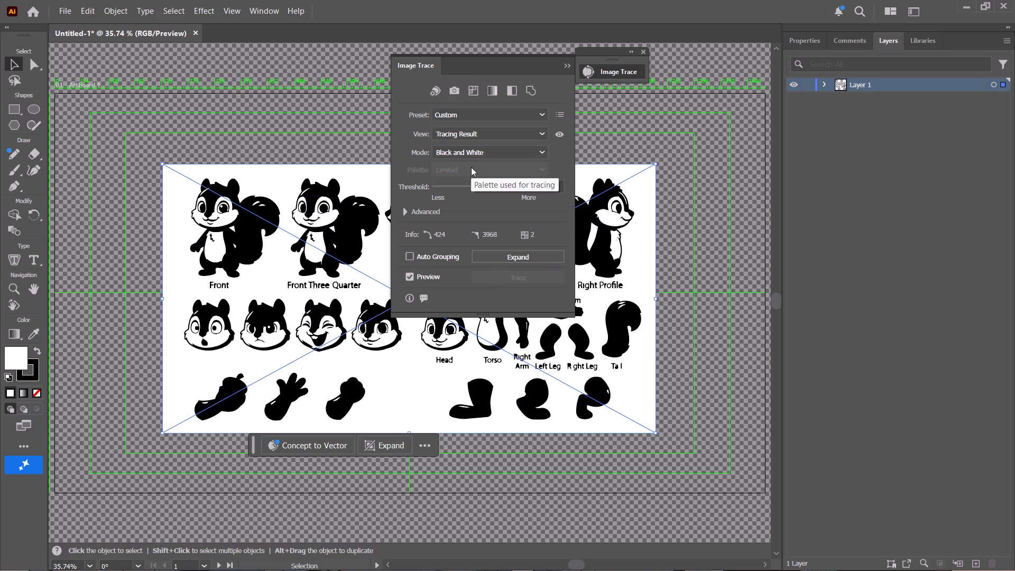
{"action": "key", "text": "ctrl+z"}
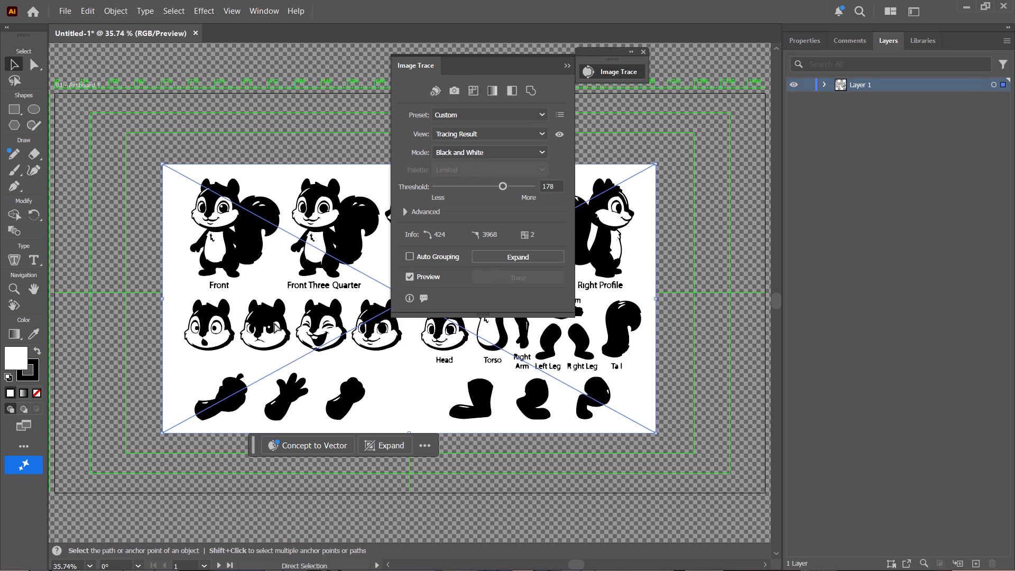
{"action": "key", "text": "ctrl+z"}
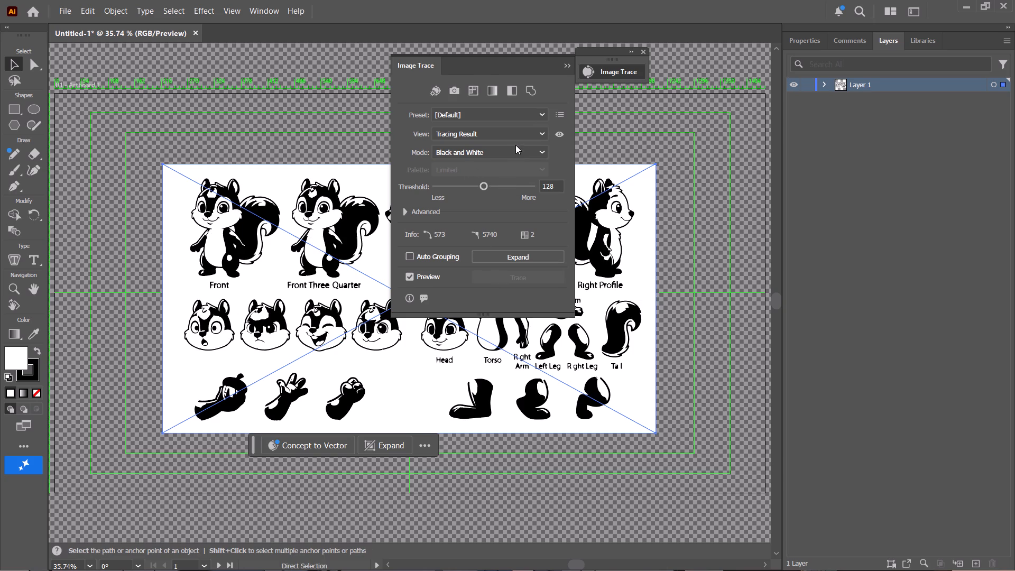
Set the squirrel sheet's tracing mode to Color and close the Image Trace settings.
{"action": "left_click", "coordinate": [506, 150]}
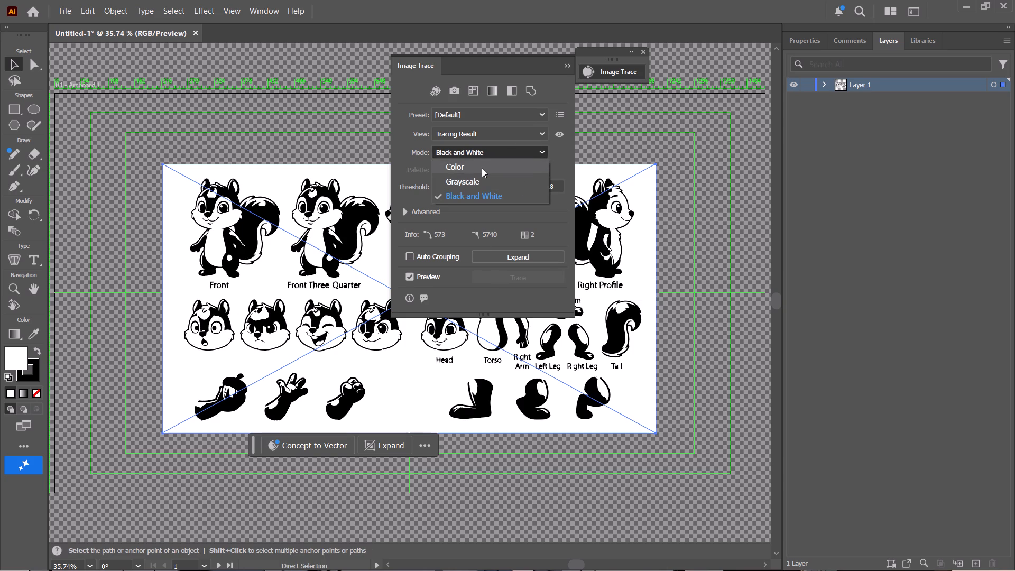
{"action": "left_click", "coordinate": [482, 168]}
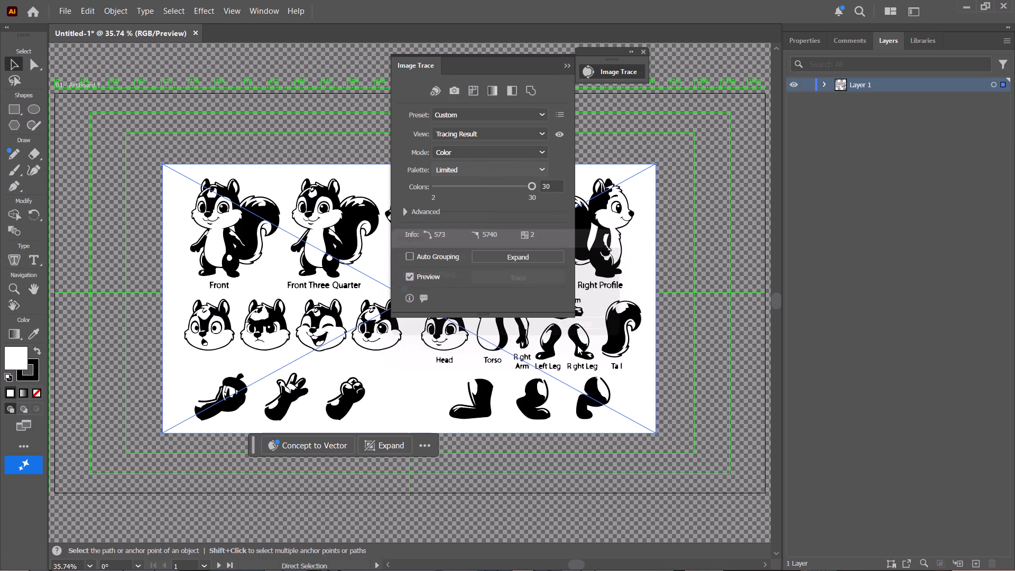
{"action": "left_click", "coordinate": [644, 53]}
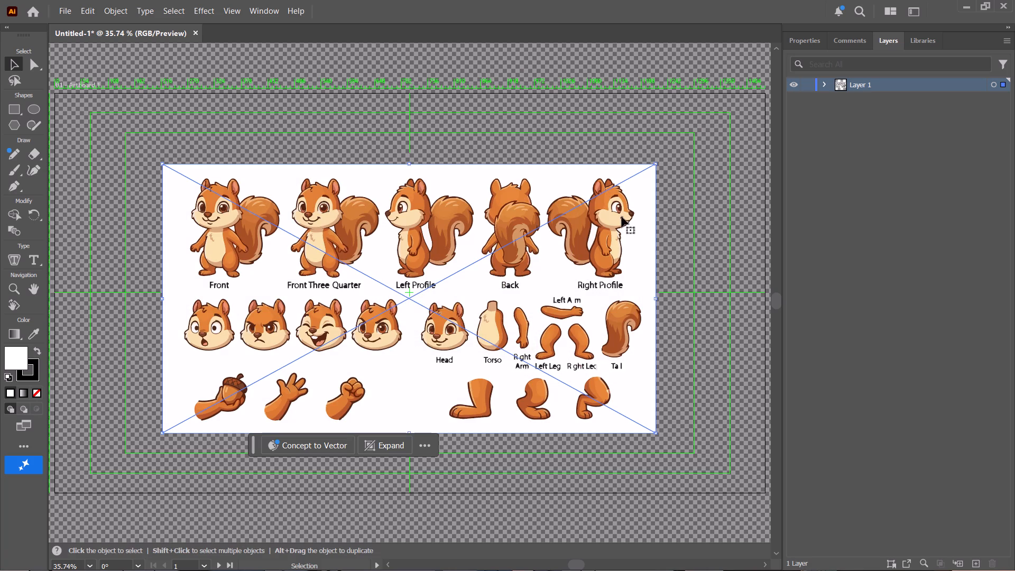
Enter isolation mode on the traced squirrel sheet.
{"action": "double_click", "coordinate": [621, 215]}
{"action": "scroll", "coordinate": [621, 215], "scroll_direction": "up", "scroll_amount": 6, "text": "ctrl"}
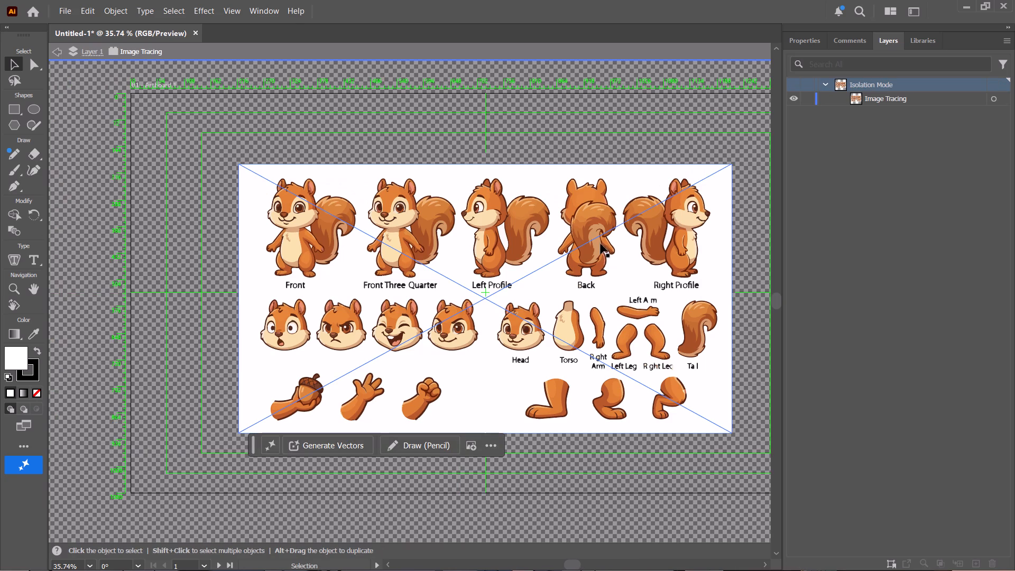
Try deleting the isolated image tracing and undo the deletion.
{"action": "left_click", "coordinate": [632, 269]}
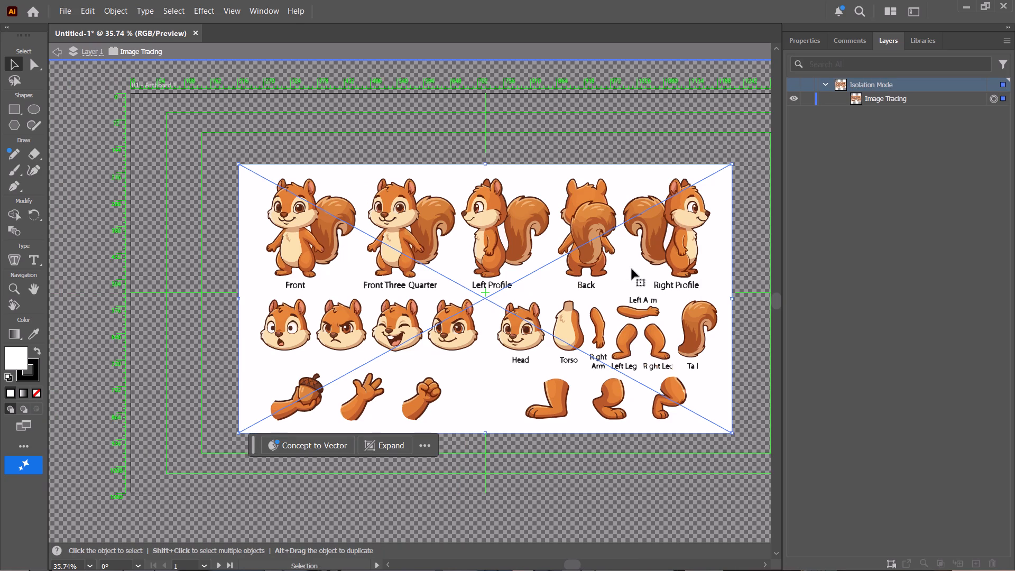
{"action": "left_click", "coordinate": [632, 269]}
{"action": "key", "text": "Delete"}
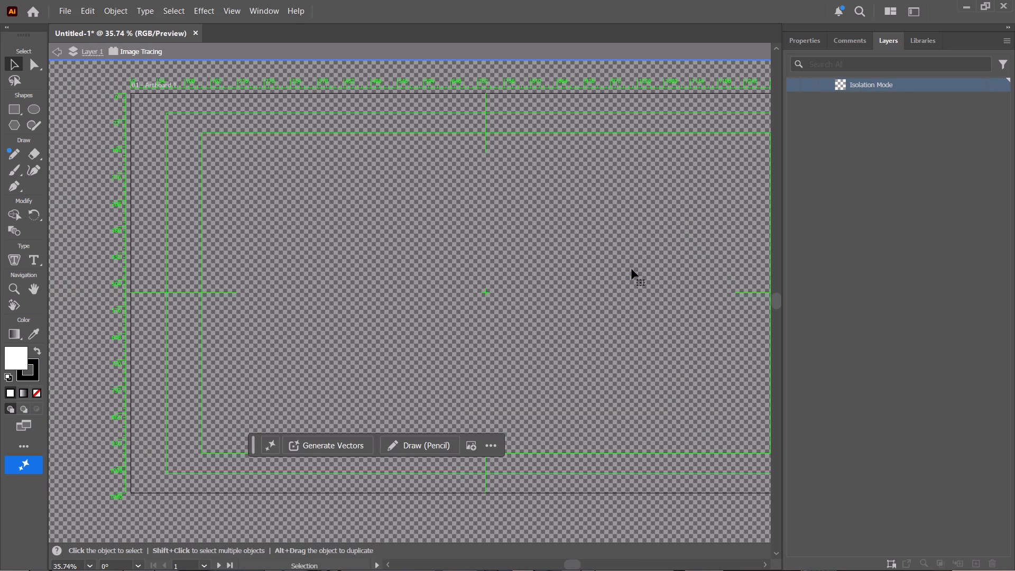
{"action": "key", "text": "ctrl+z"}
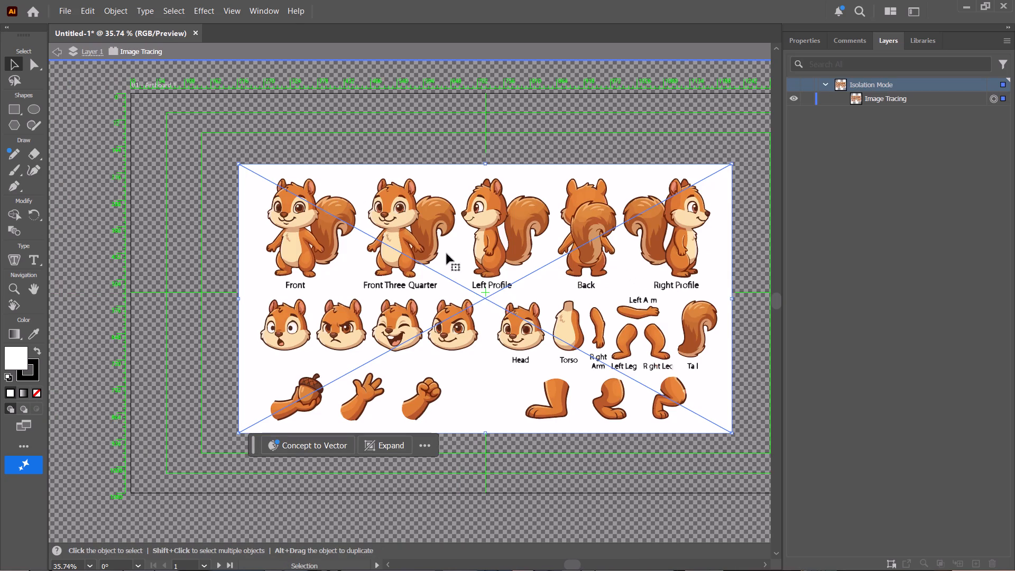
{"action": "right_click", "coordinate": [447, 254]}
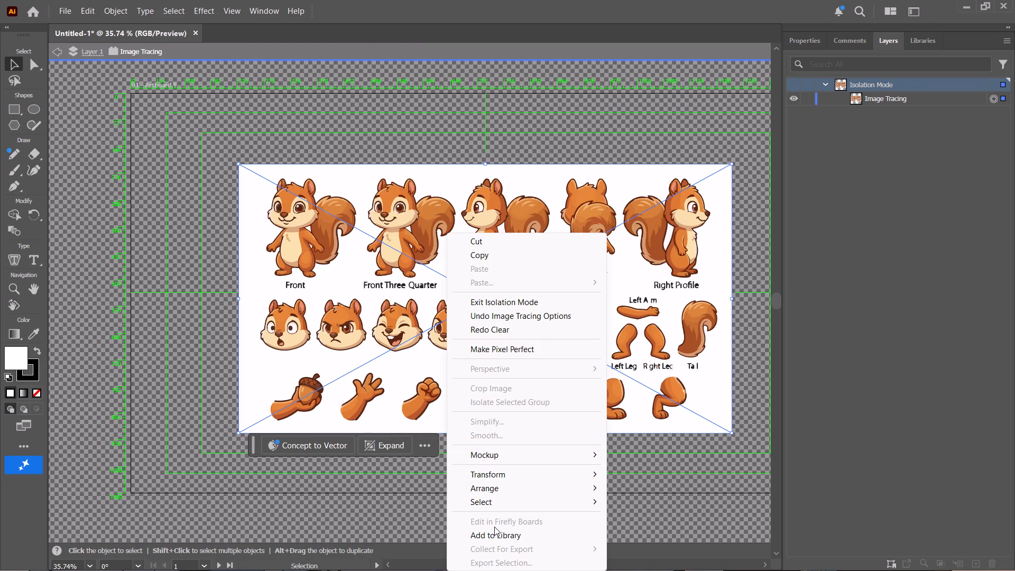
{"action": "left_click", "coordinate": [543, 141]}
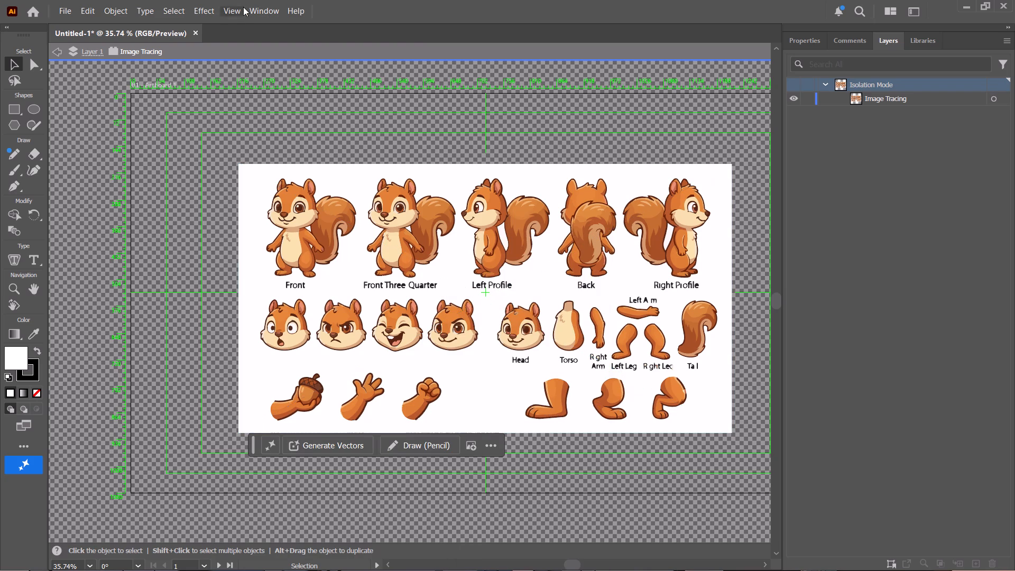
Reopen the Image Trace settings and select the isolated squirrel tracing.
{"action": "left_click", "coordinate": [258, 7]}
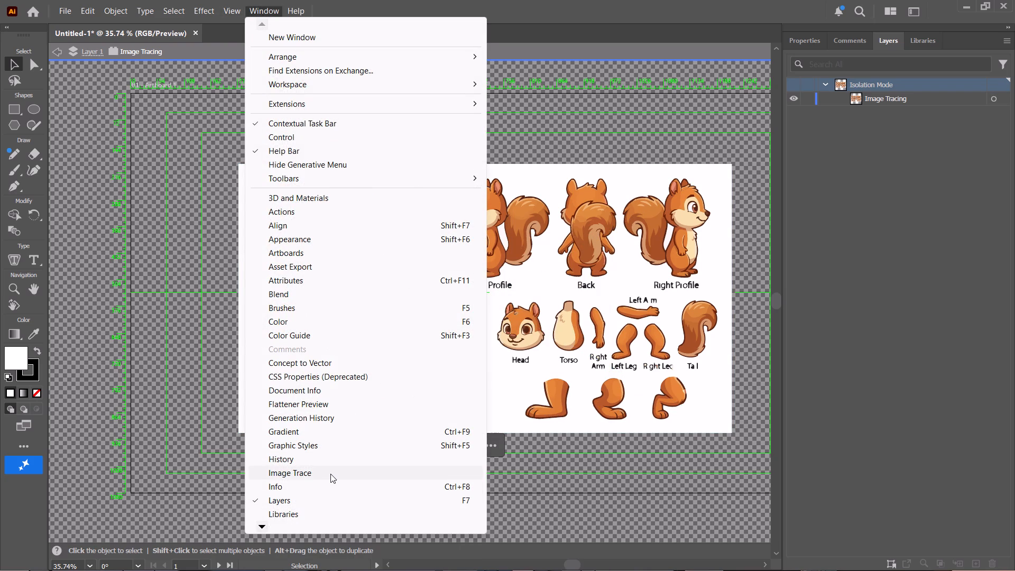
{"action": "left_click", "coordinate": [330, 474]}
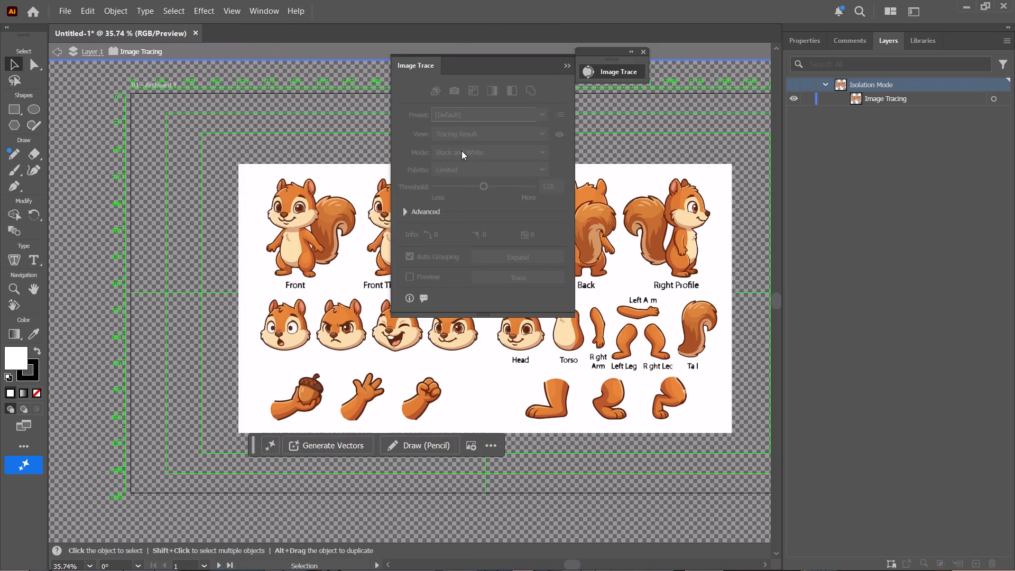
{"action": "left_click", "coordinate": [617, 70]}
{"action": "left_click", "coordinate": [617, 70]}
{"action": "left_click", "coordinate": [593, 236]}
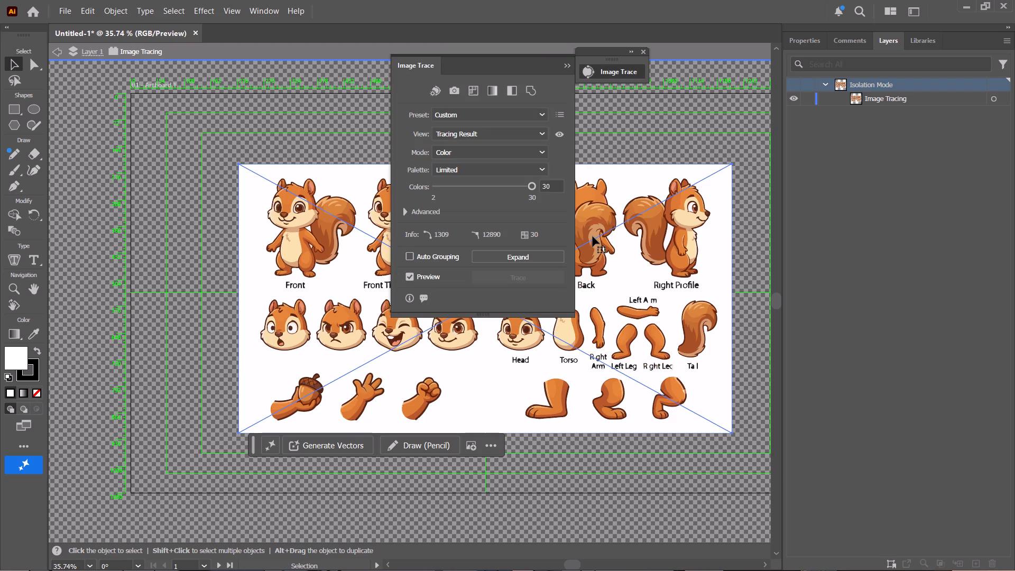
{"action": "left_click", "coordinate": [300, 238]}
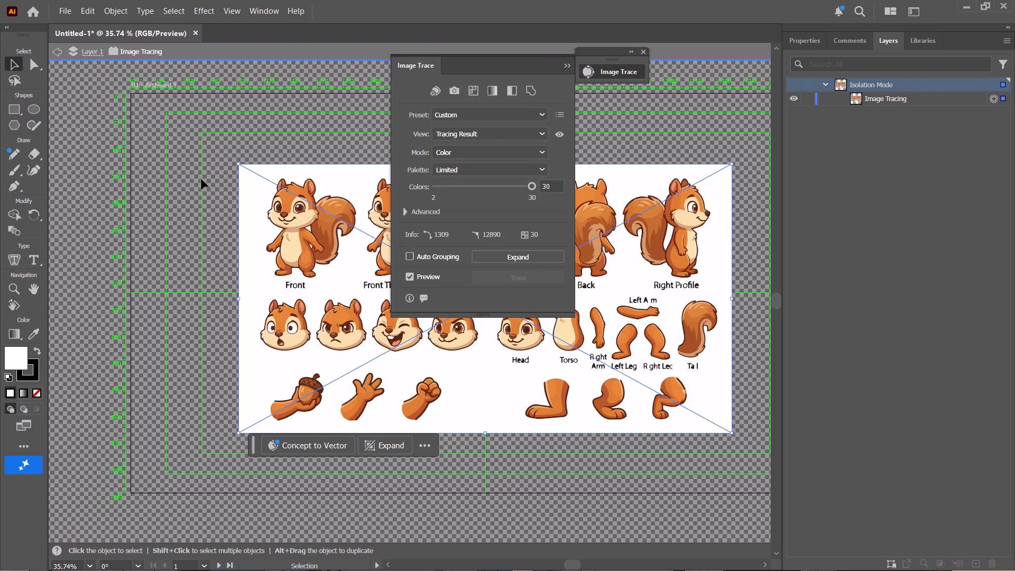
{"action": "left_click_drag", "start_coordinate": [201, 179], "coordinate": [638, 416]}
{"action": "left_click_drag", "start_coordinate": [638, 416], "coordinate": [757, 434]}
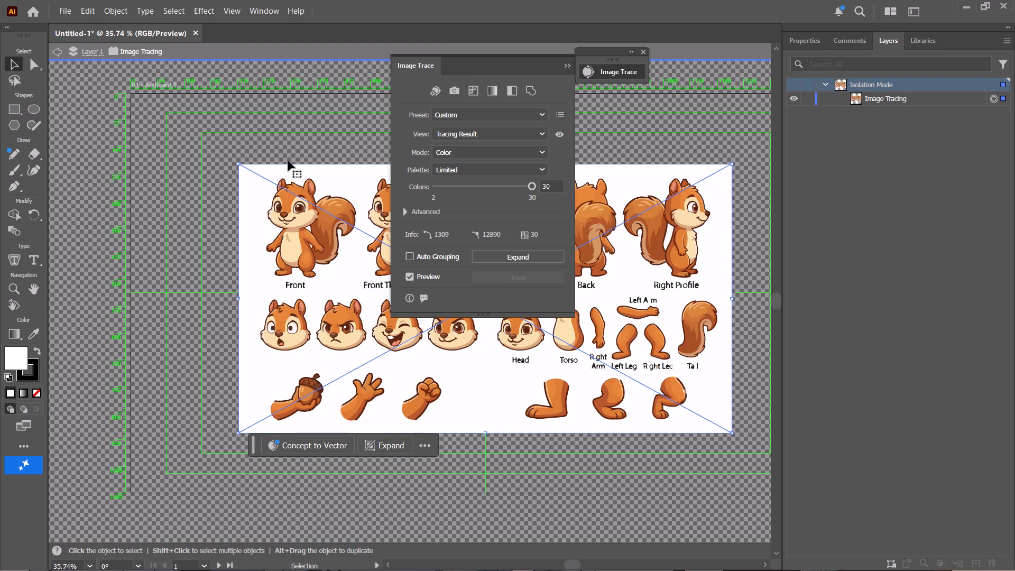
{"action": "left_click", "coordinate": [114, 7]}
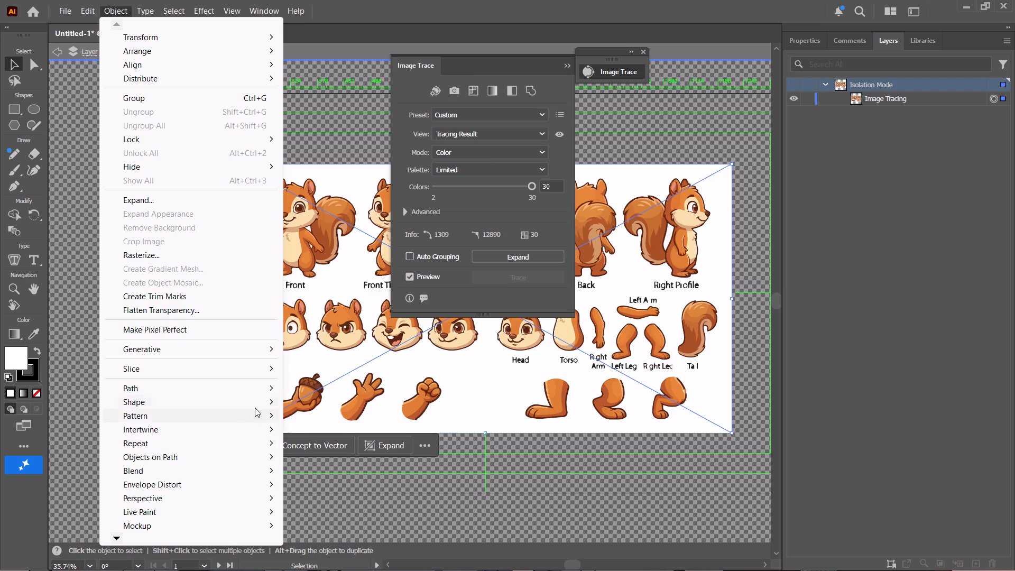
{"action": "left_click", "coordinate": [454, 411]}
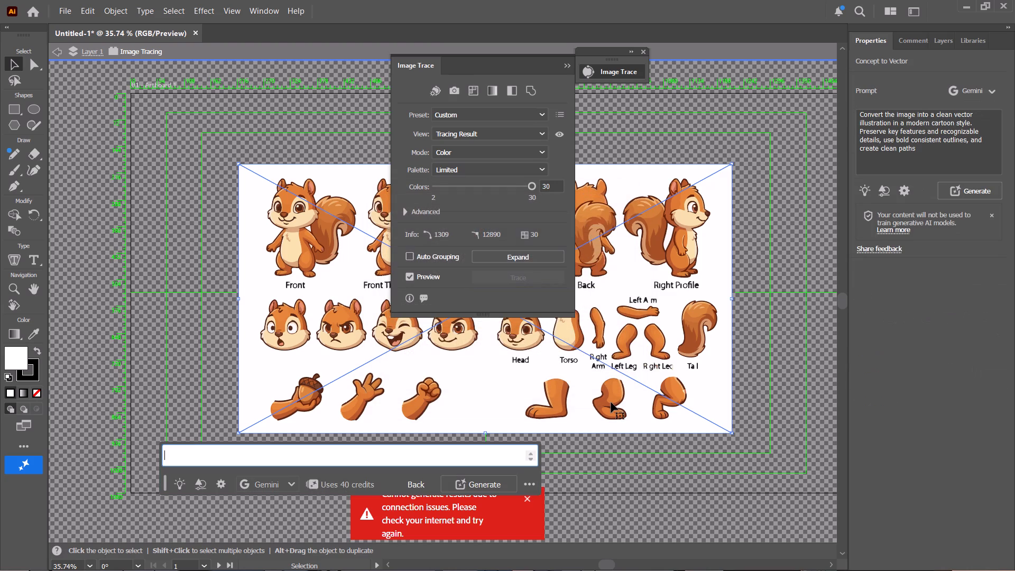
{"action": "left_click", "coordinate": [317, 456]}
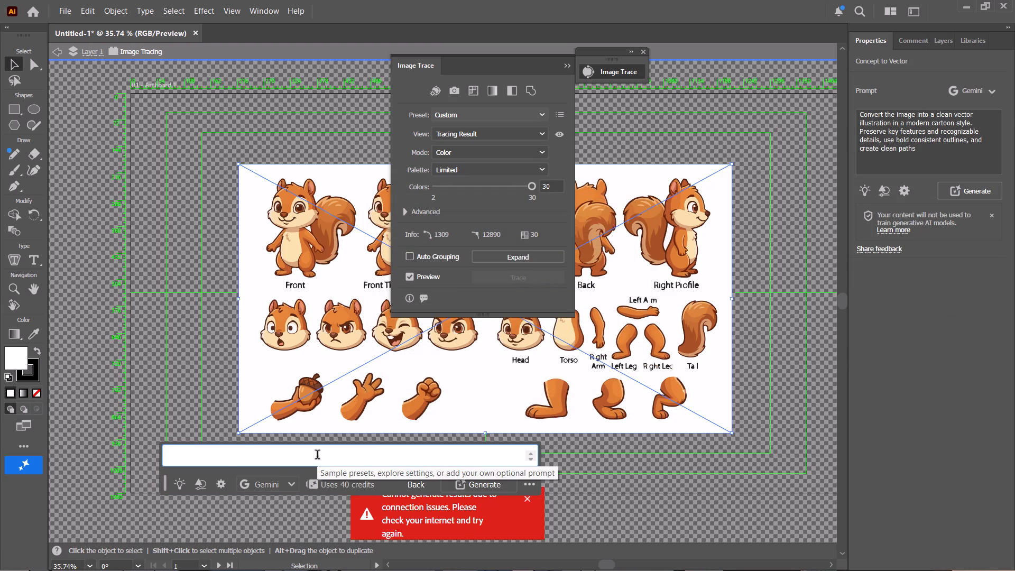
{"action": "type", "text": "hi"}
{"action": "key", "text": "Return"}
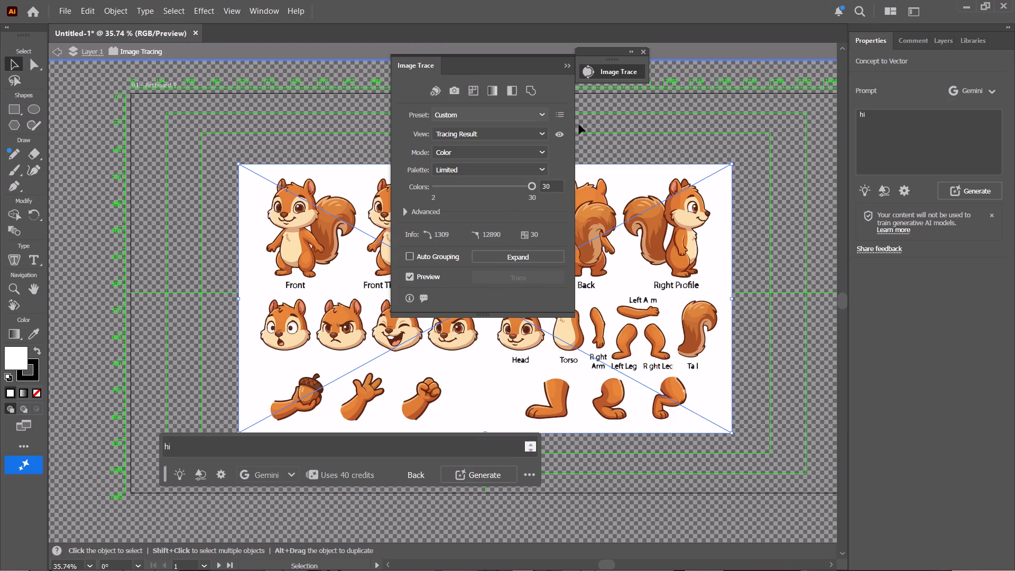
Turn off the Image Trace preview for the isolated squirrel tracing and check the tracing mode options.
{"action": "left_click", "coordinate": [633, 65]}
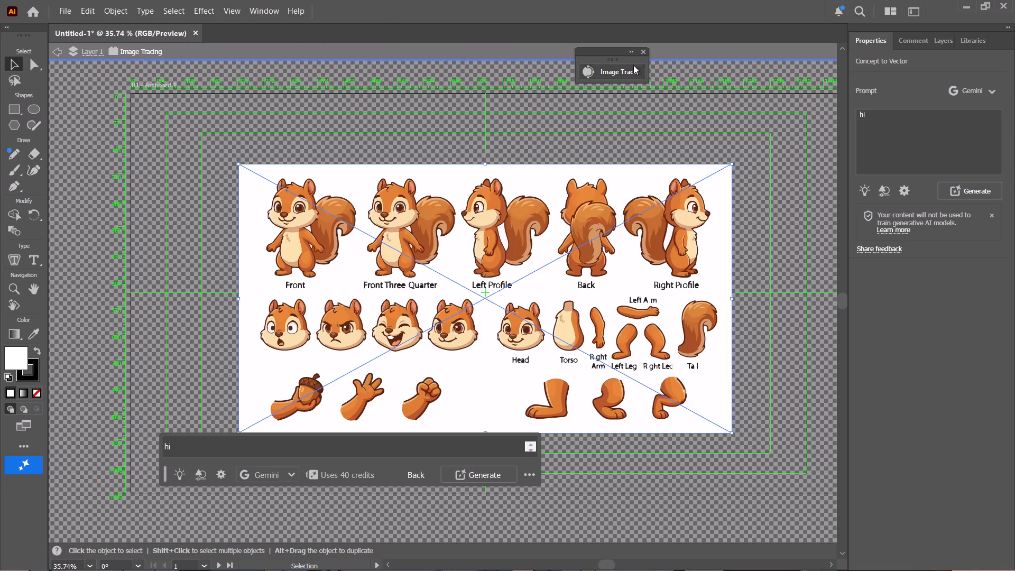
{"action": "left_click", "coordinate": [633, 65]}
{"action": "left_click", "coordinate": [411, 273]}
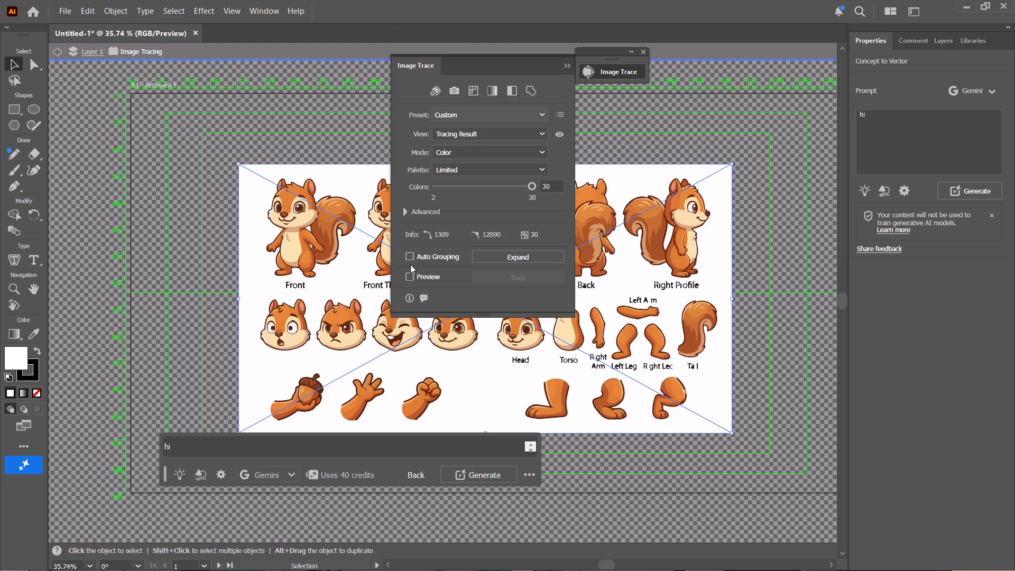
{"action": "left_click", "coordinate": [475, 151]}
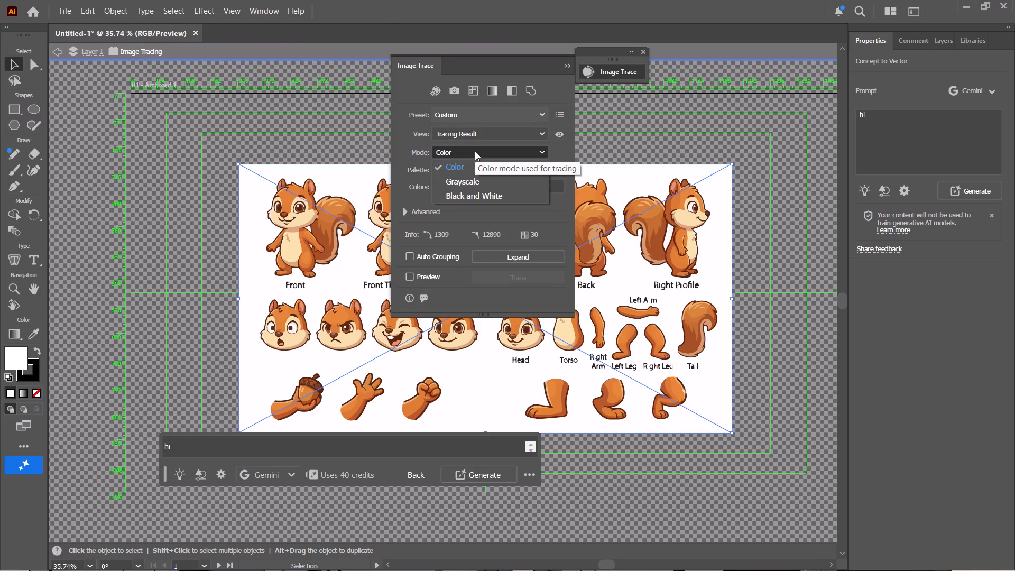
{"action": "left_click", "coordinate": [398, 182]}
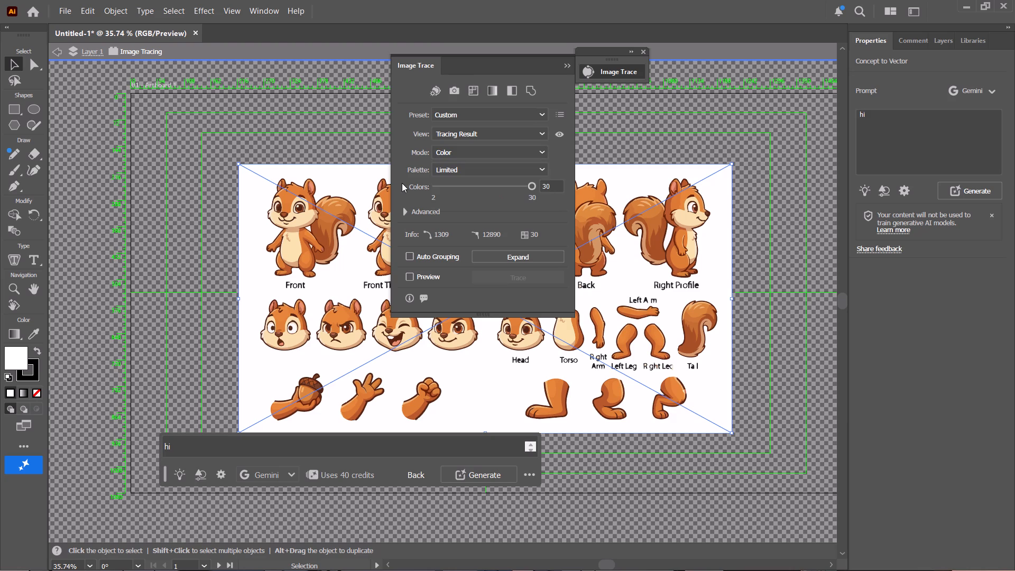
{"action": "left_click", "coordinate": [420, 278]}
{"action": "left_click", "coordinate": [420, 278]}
Exit isolation mode, undo the squirrel sheet's tracing and placement back to an empty artboard, and close the Image Trace settings.
{"action": "key", "text": "Escape"}
{"action": "key", "text": "Escape"}
{"action": "key", "text": "Escape"}
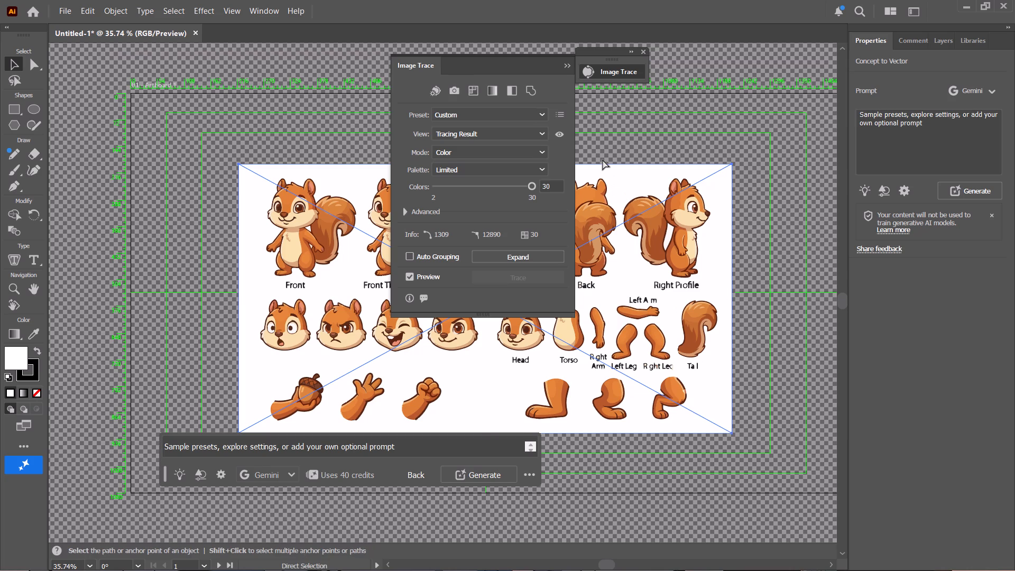
{"action": "key", "text": "ctrl+z"}
{"action": "key", "text": "ctrl+z"}
{"action": "key", "text": "ctrl+z"}
{"action": "key", "text": "ctrl+z"}
{"action": "key", "text": "ctrl+z"}
{"action": "key", "text": "ctrl+z"}
{"action": "key", "text": "ctrl+z"}
{"action": "key", "text": "ctrl+z"}
{"action": "key", "text": "ctrl+z"}
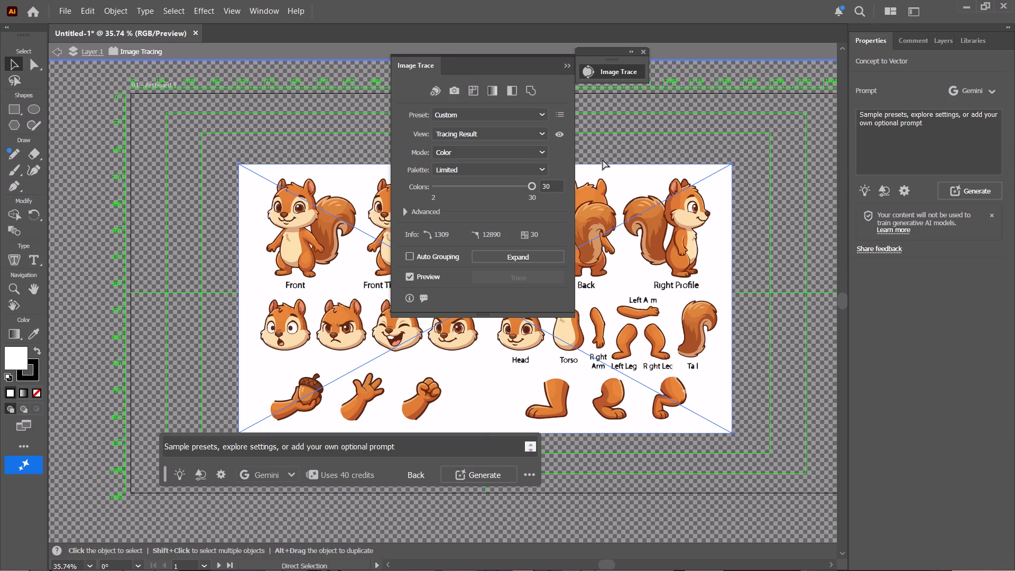
{"action": "key", "text": "ctrl+z"}
{"action": "key", "text": "ctrl+z"}
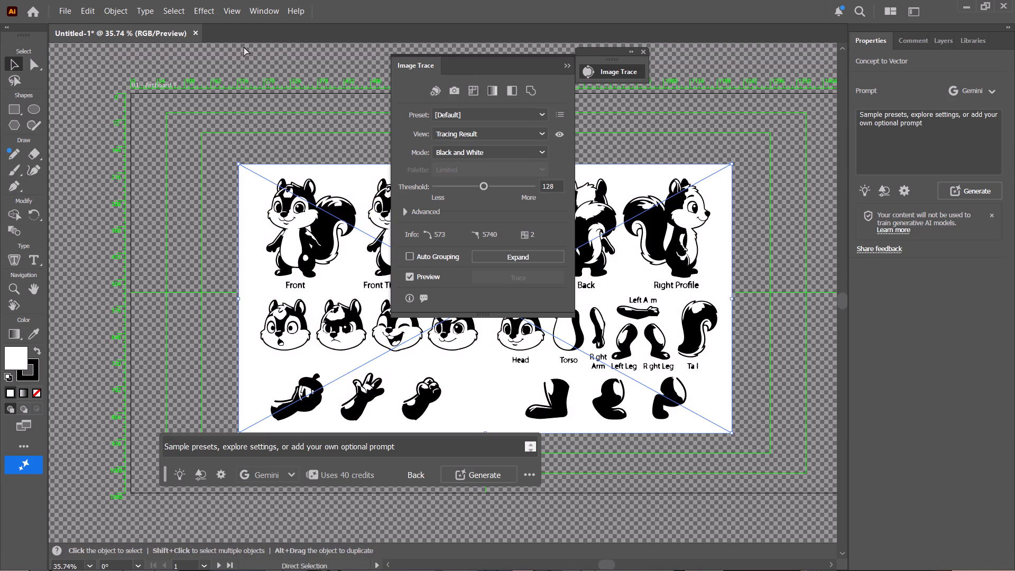
{"action": "key", "text": "ctrl+z"}
{"action": "key", "text": "ctrl+z"}
{"action": "key", "text": "ctrl+z"}
{"action": "key", "text": "ctrl+z"}
{"action": "key", "text": "ctrl+z"}
{"action": "key", "text": "ctrl+z"}
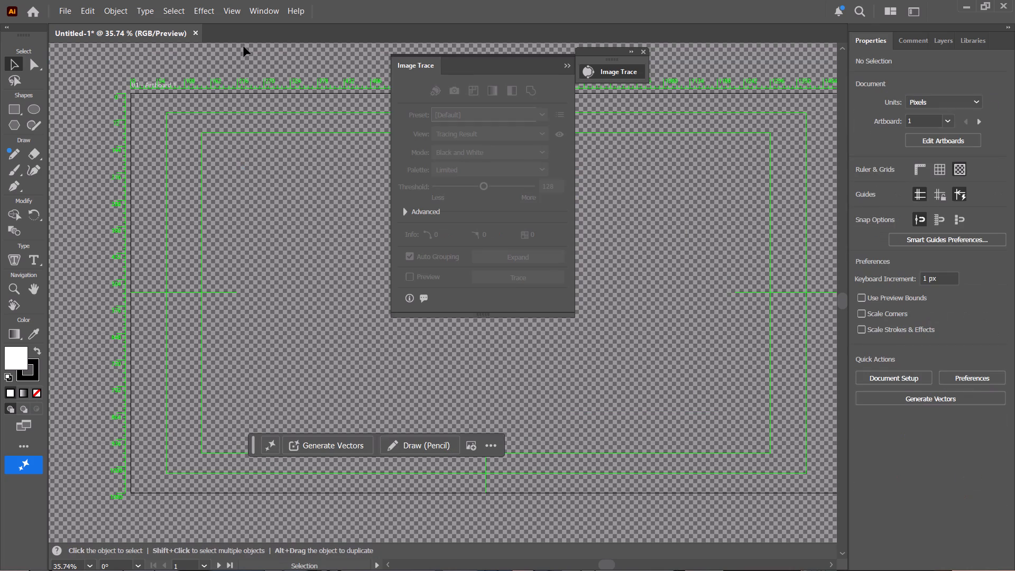
{"action": "left_click", "coordinate": [643, 45]}
{"action": "left_click", "coordinate": [645, 47]}
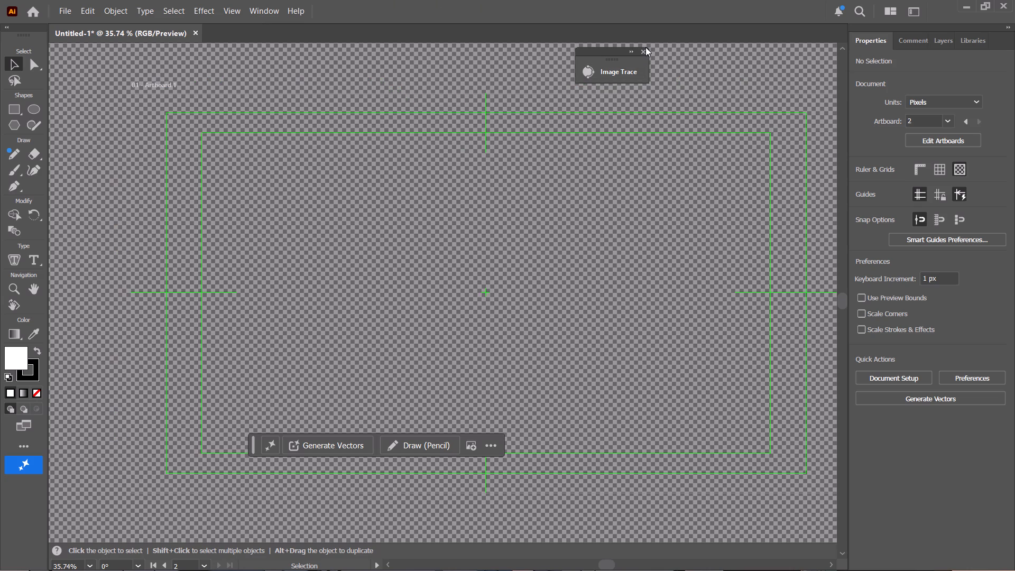
{"action": "left_click", "coordinate": [645, 52]}
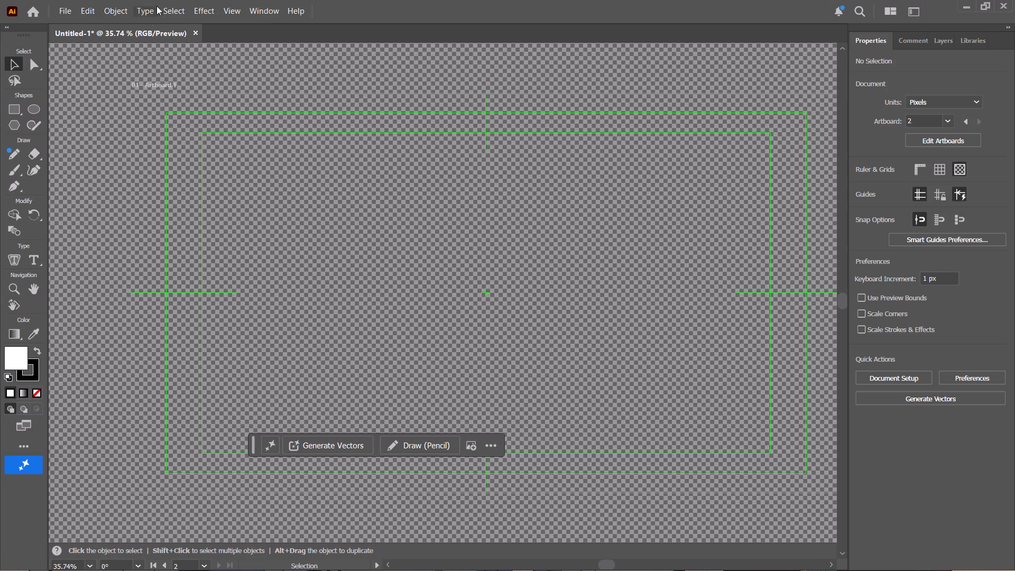
Place "squirrel full art" from the raw_pics folder as a linked image on Artboard 1, about 1429 by 779 px.
{"action": "left_click", "coordinate": [50, 7]}
{"action": "left_click", "coordinate": [61, 8]}
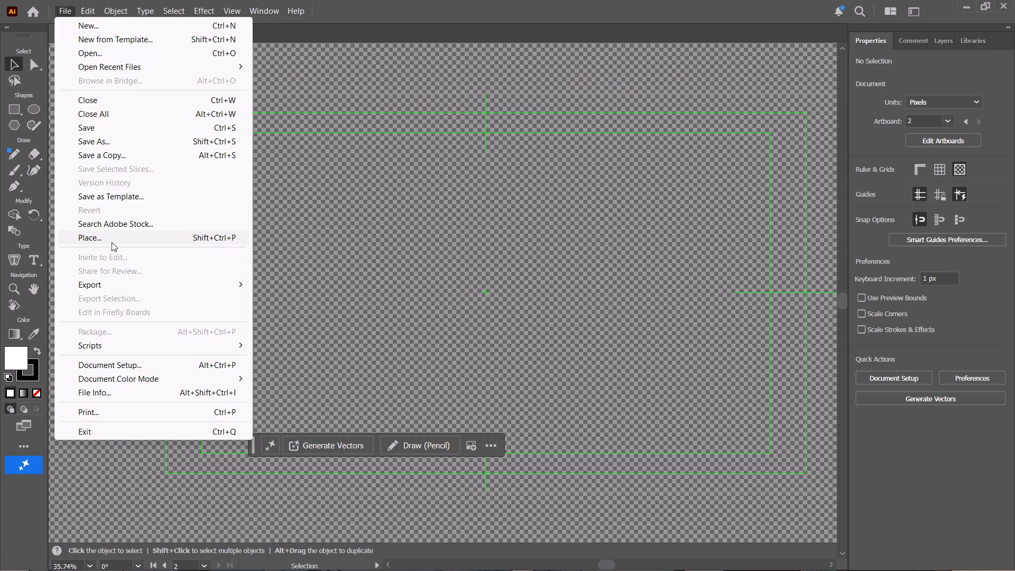
{"action": "left_click", "coordinate": [110, 237]}
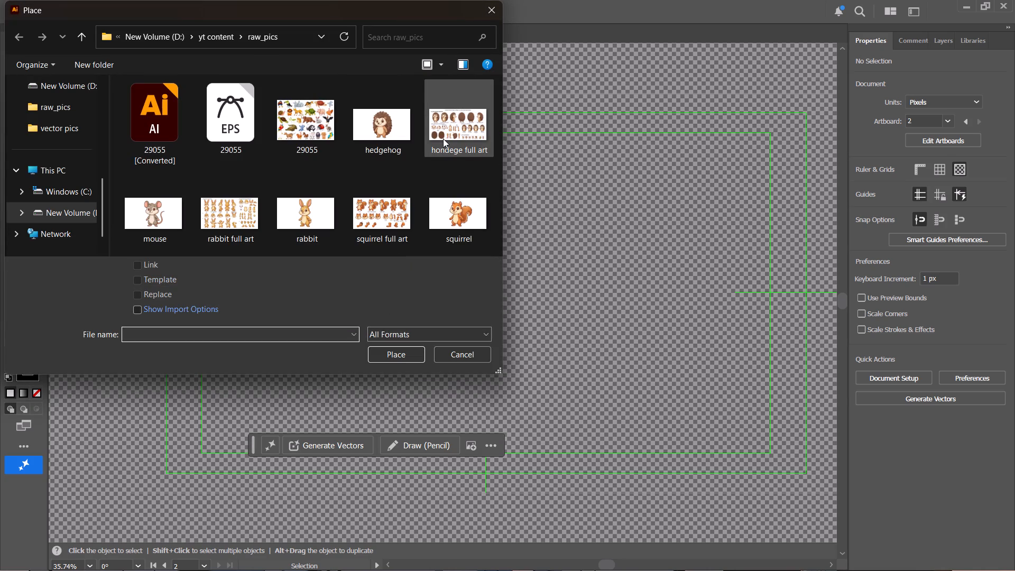
{"action": "left_click", "coordinate": [379, 205]}
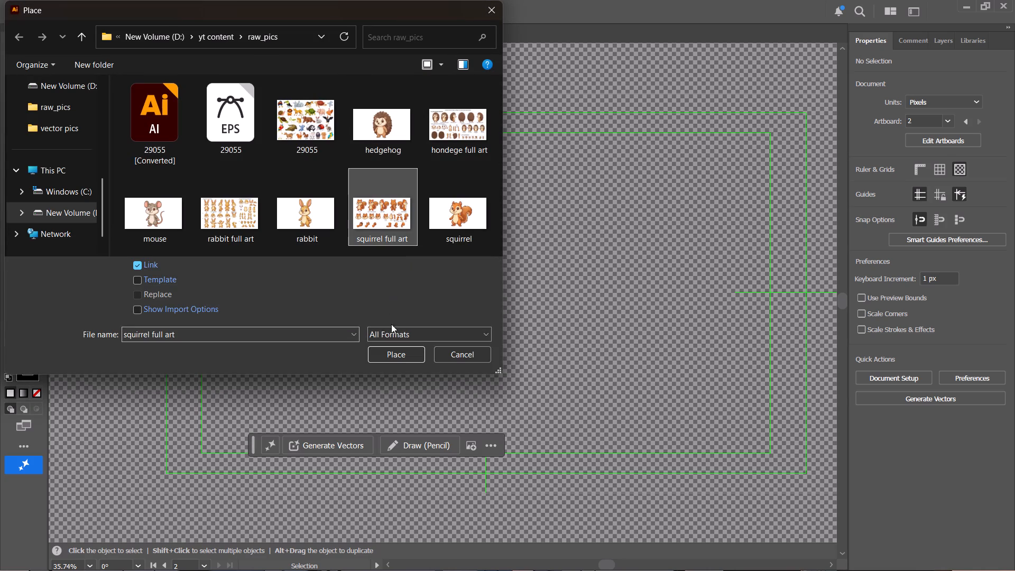
{"action": "left_click", "coordinate": [404, 354]}
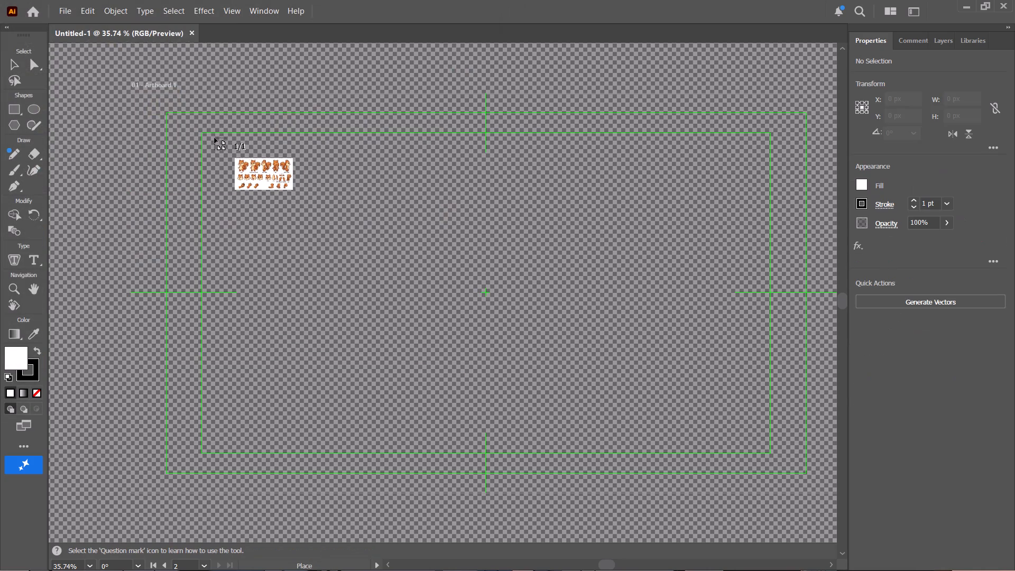
{"action": "left_click_drag", "start_coordinate": [215, 142], "coordinate": [734, 403]}
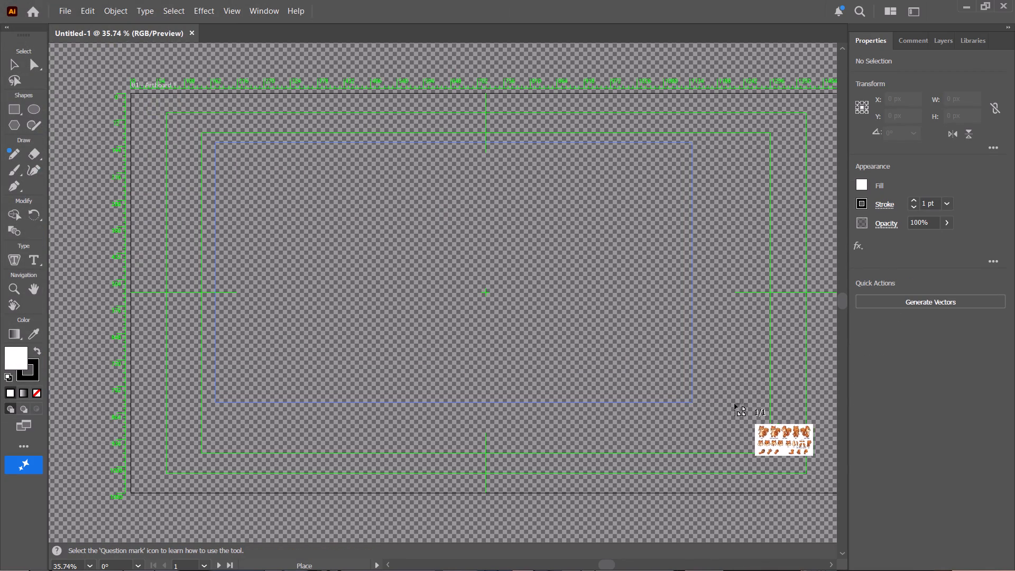
{"action": "left_click_drag", "start_coordinate": [734, 403], "coordinate": [749, 429]}
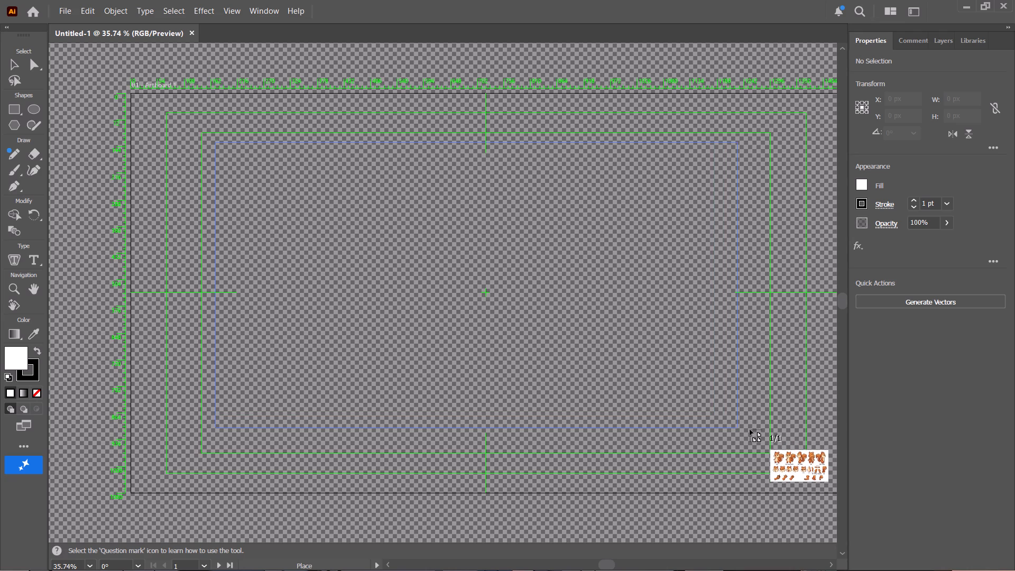
{"action": "left_click_drag", "start_coordinate": [749, 429], "coordinate": [744, 434]}
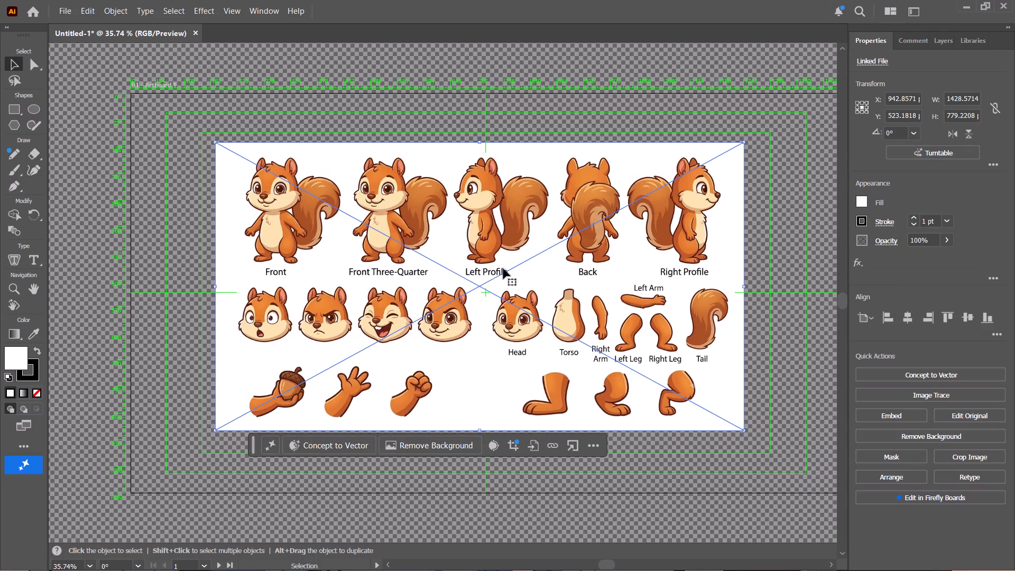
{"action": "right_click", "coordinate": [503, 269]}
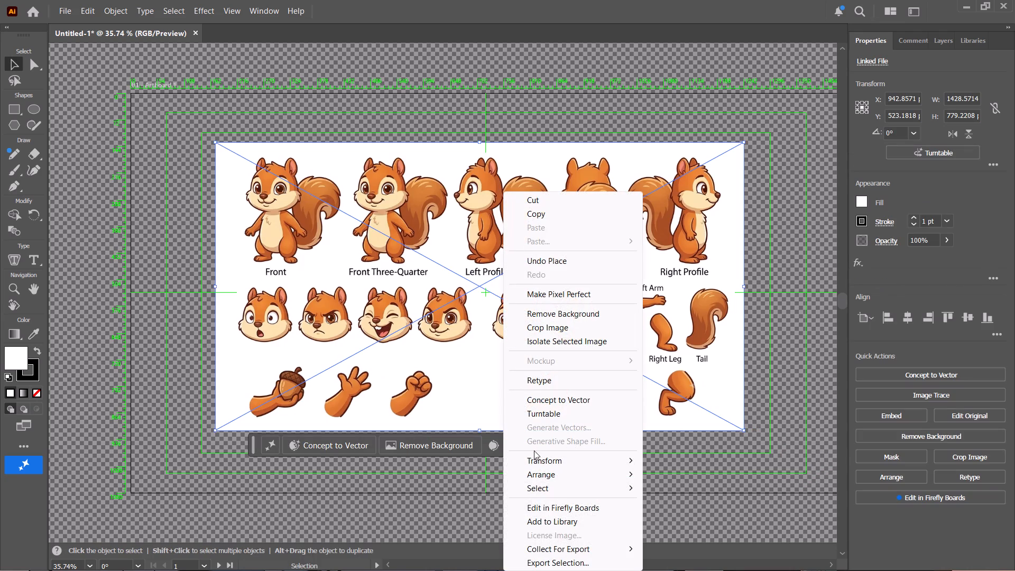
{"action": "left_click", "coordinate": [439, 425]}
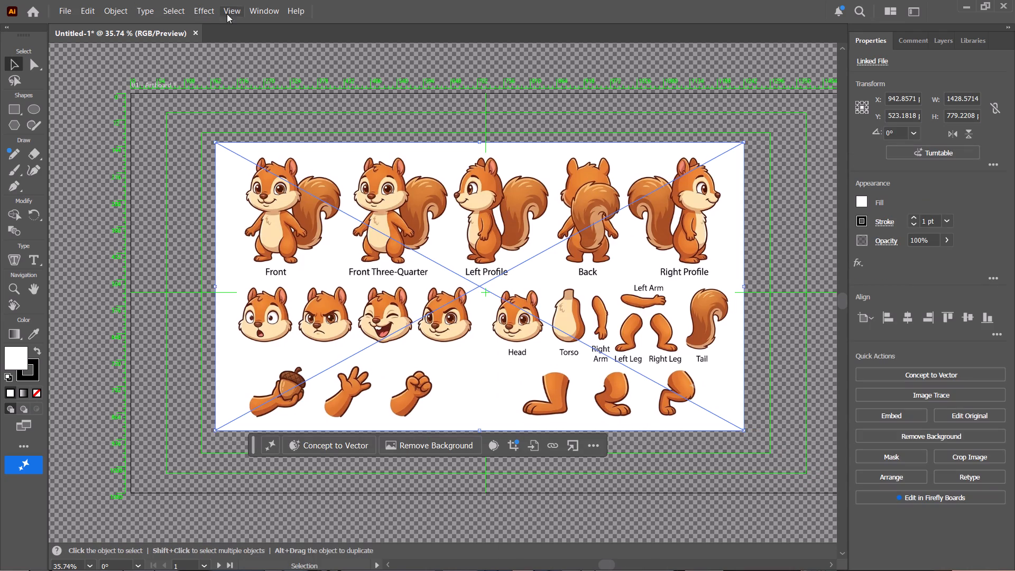
Image-trace the placed squirrel sheet in Color mode with a Limited palette of 30 colors and Auto Grouping off.
{"action": "left_click", "coordinate": [258, 3]}
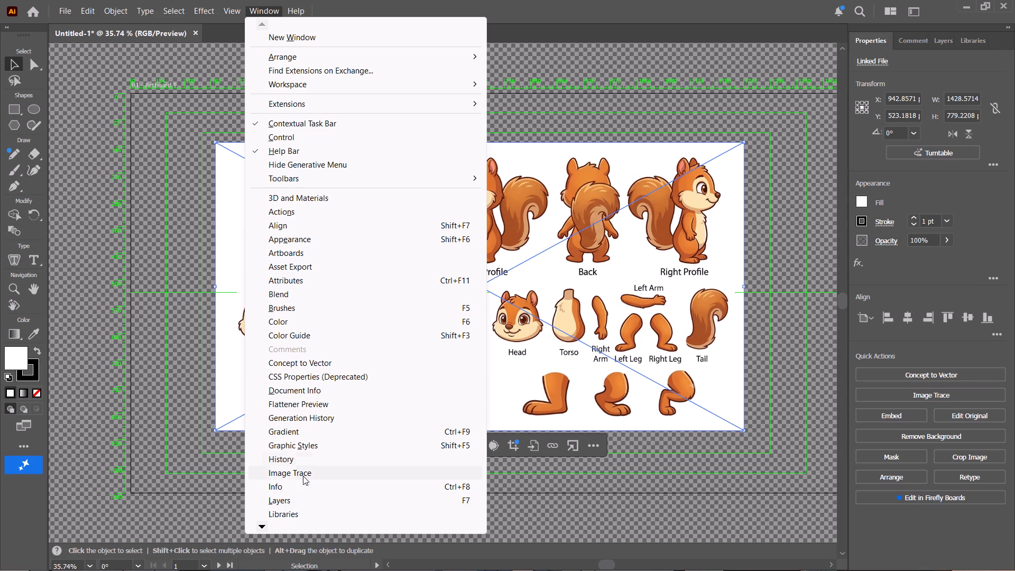
{"action": "left_click", "coordinate": [317, 476]}
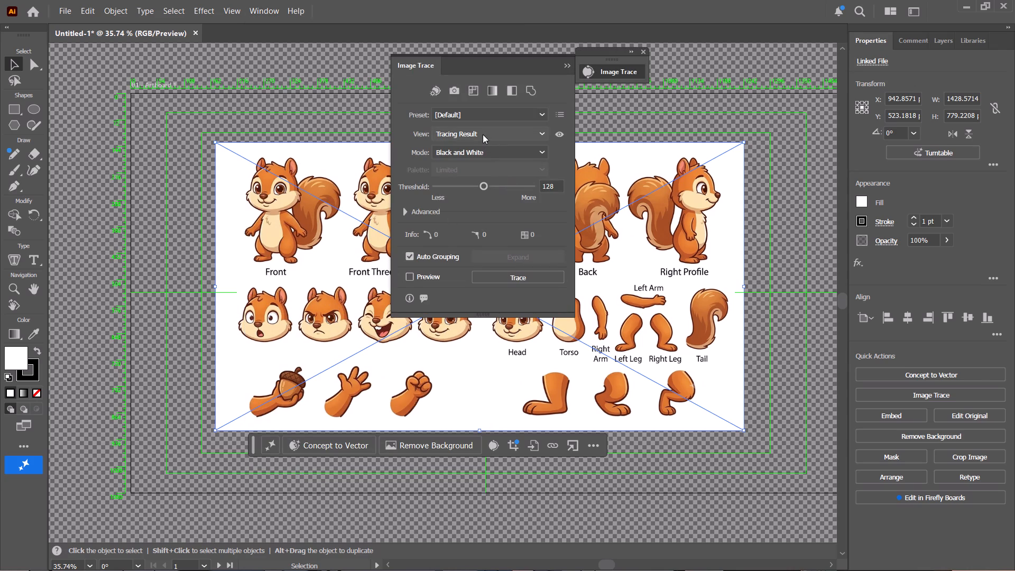
{"action": "left_click", "coordinate": [482, 151]}
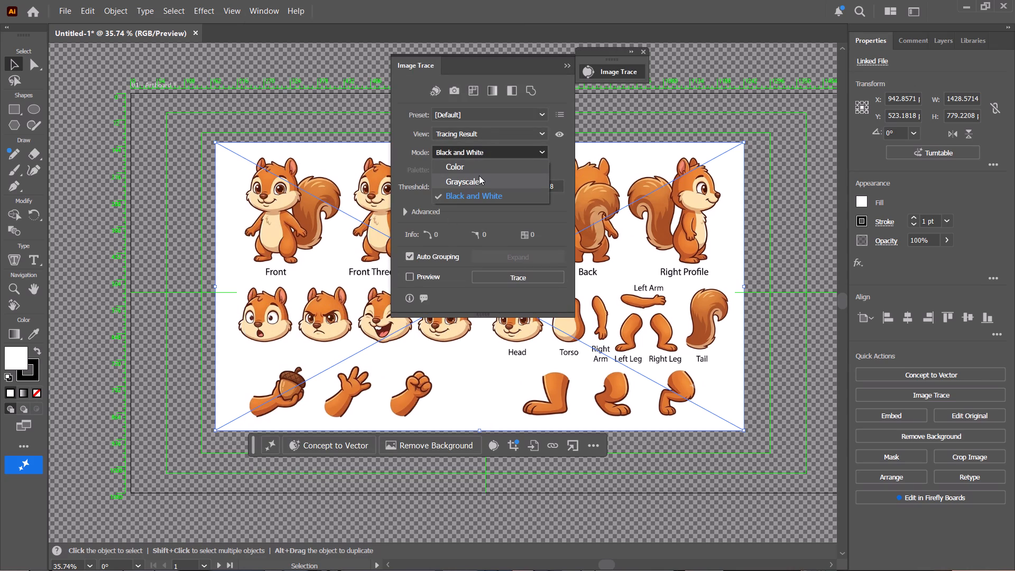
{"action": "left_click", "coordinate": [481, 170]}
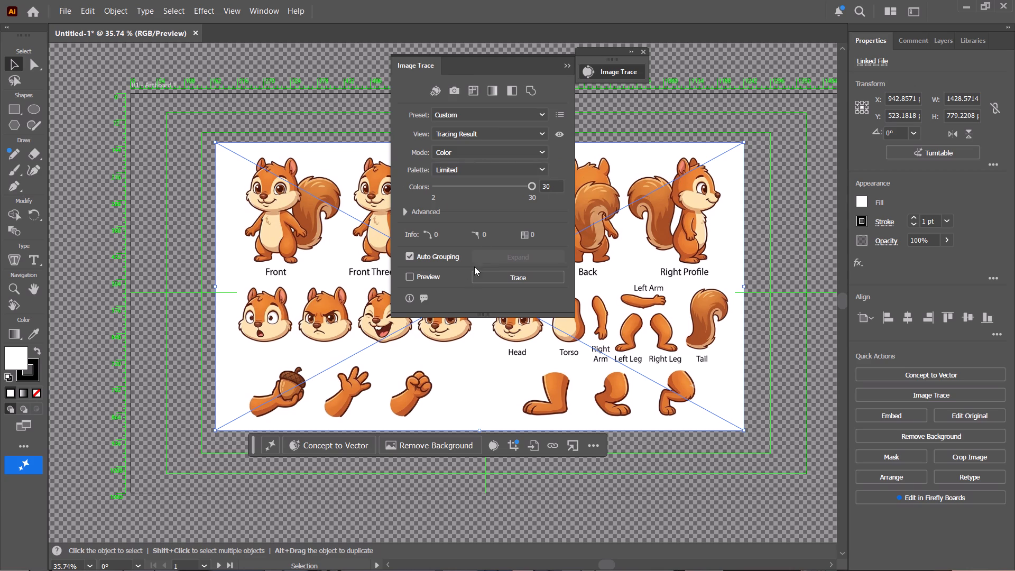
{"action": "left_click", "coordinate": [410, 251]}
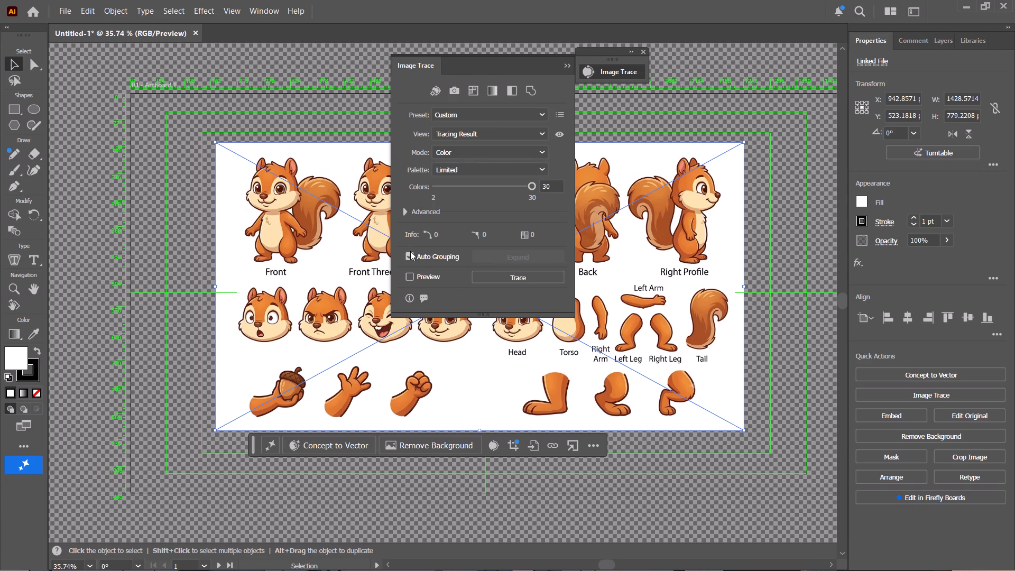
{"action": "left_click", "coordinate": [409, 255]}
{"action": "left_click", "coordinate": [512, 280]}
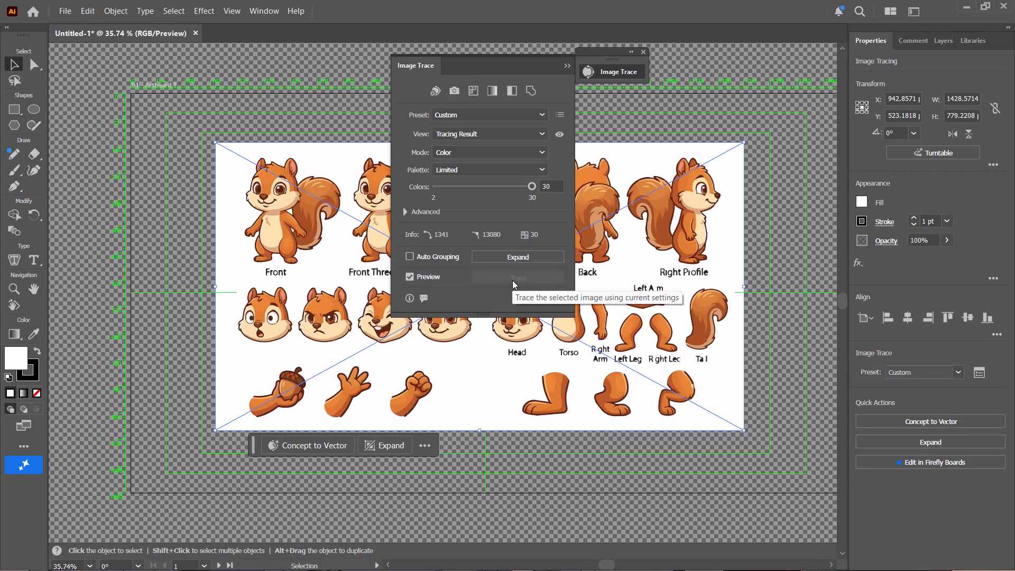
Isolate the squirrel tracing and try to move the Left Profile label on its own, using Selection and Direct Selection.
{"action": "left_click", "coordinate": [488, 372]}
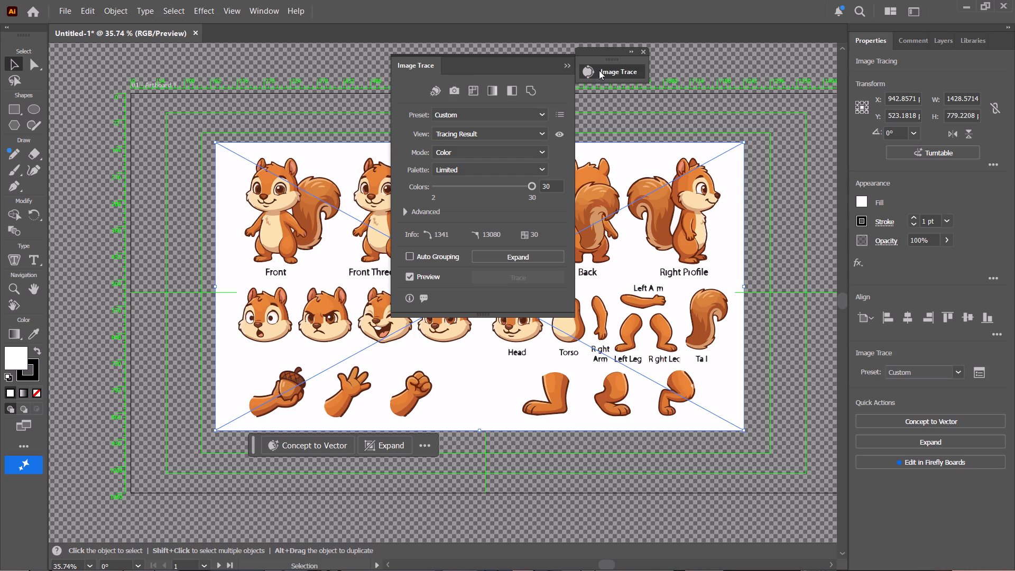
{"action": "left_click_drag", "start_coordinate": [534, 62], "coordinate": [746, 79]}
{"action": "scroll", "coordinate": [517, 285], "scroll_direction": "up", "scroll_amount": 4, "text": "ctrl"}
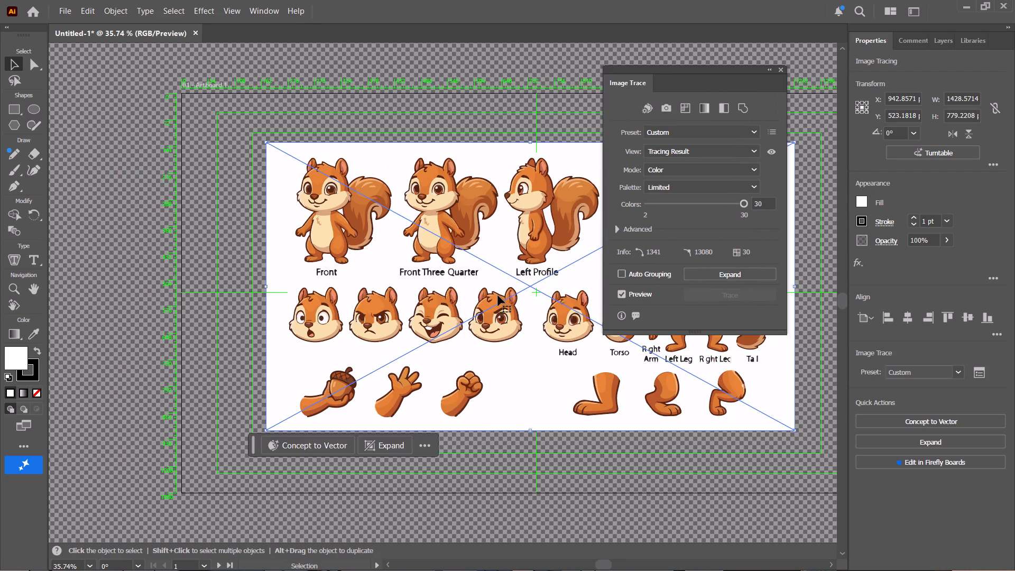
{"action": "key", "text": "ctrl+plus"}
{"action": "key", "text": "ctrl+plus"}
{"action": "key", "text": "ctrl+plus"}
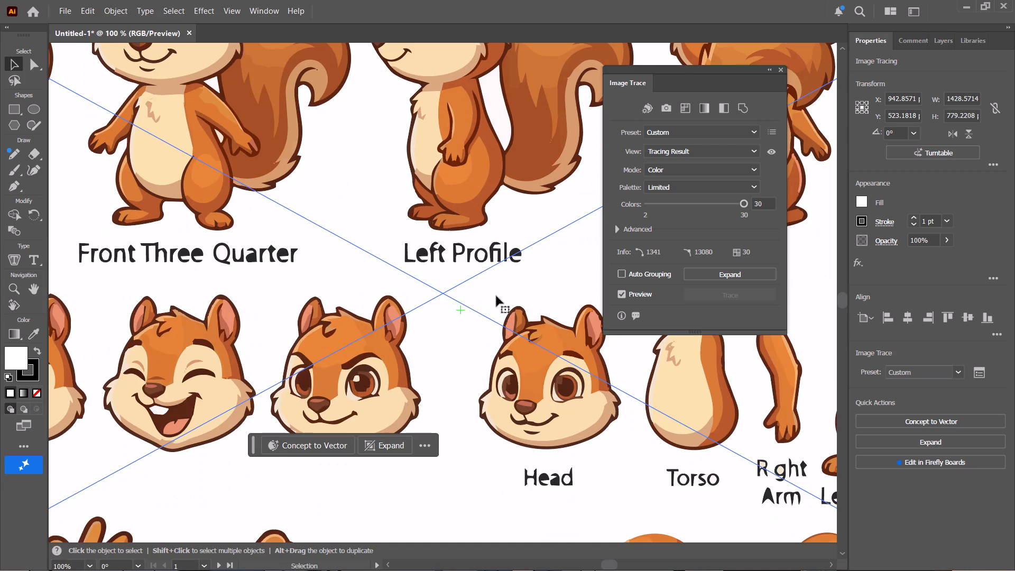
{"action": "double_click", "coordinate": [411, 256]}
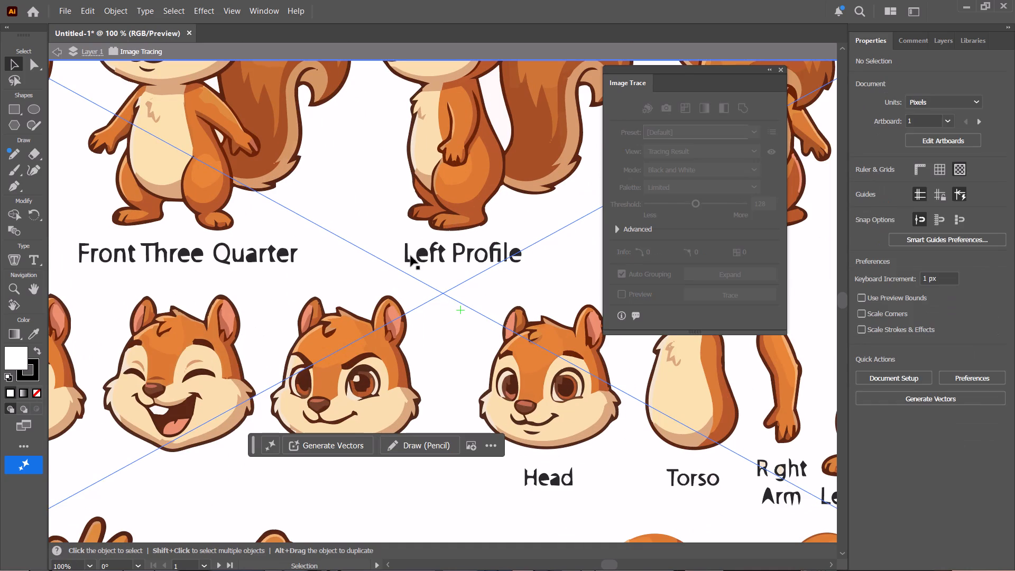
{"action": "left_click", "coordinate": [411, 256]}
{"action": "left_click_drag", "start_coordinate": [381, 235], "coordinate": [344, 232]}
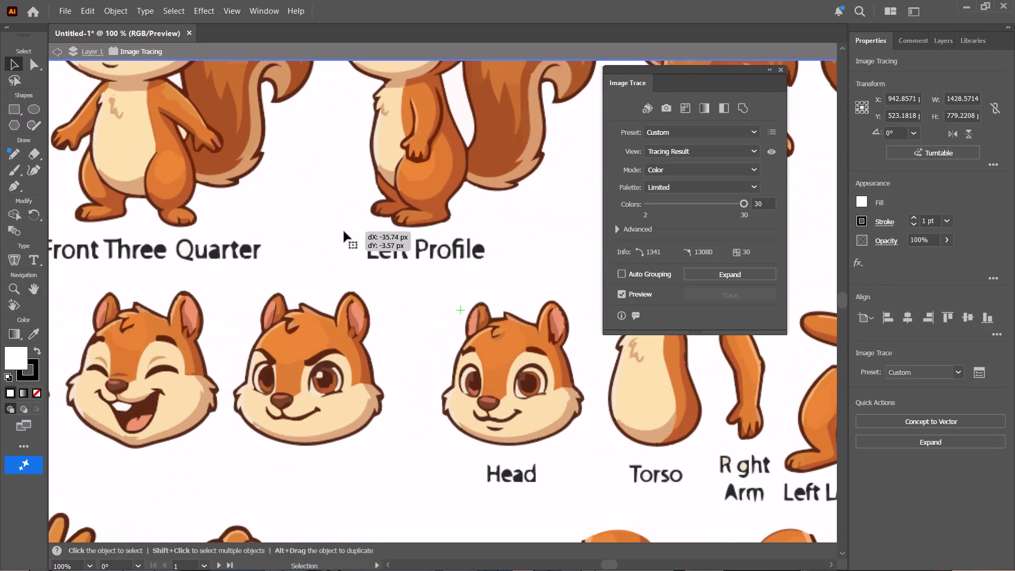
{"action": "left_click", "coordinate": [31, 66]}
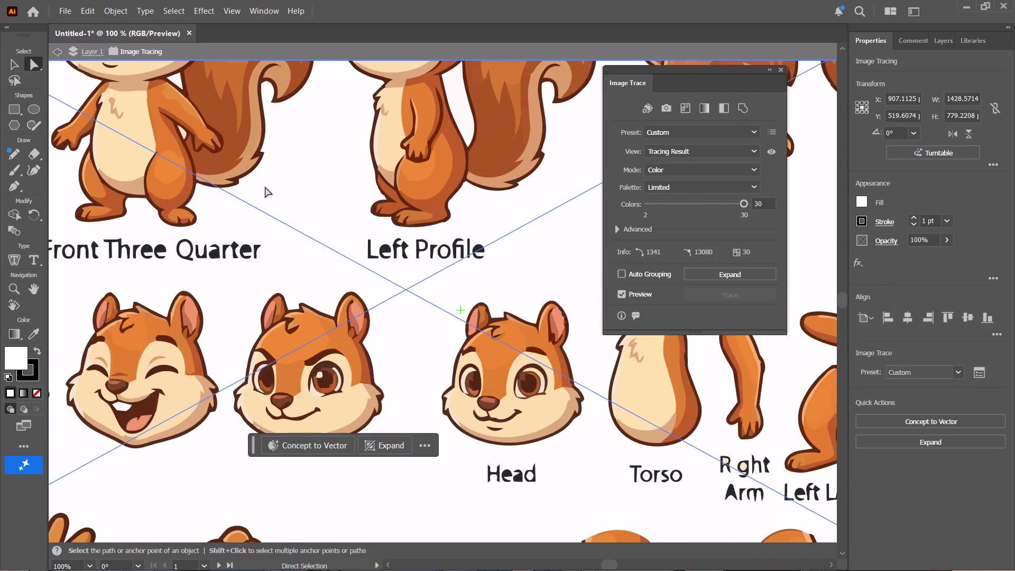
{"action": "left_click_drag", "start_coordinate": [350, 235], "coordinate": [322, 236]}
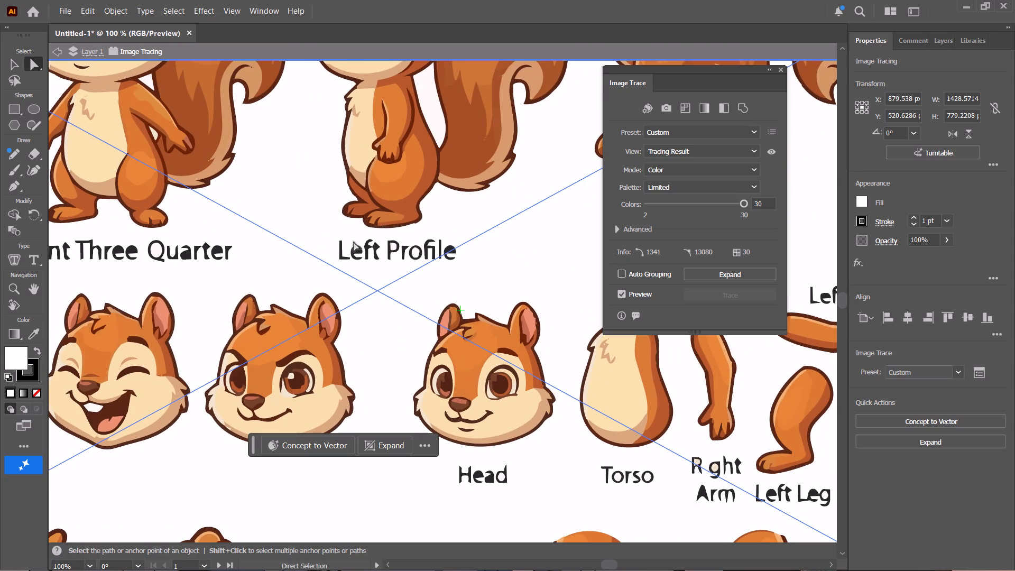
{"action": "left_click", "coordinate": [367, 243]}
Expand the squirrel tracing into editable vector paths.
{"action": "left_click", "coordinate": [399, 446]}
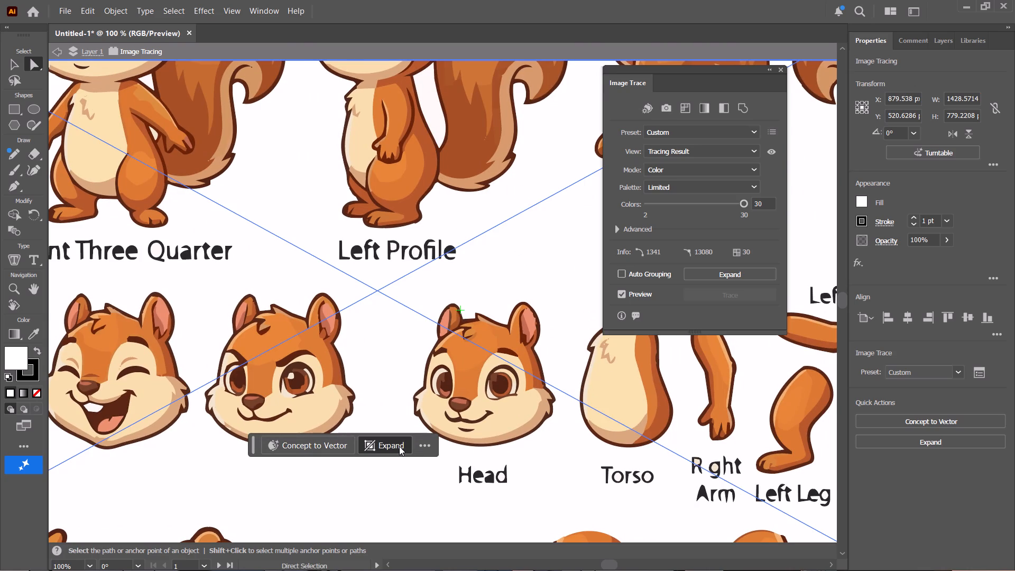
{"action": "left_click", "coordinate": [431, 447]}
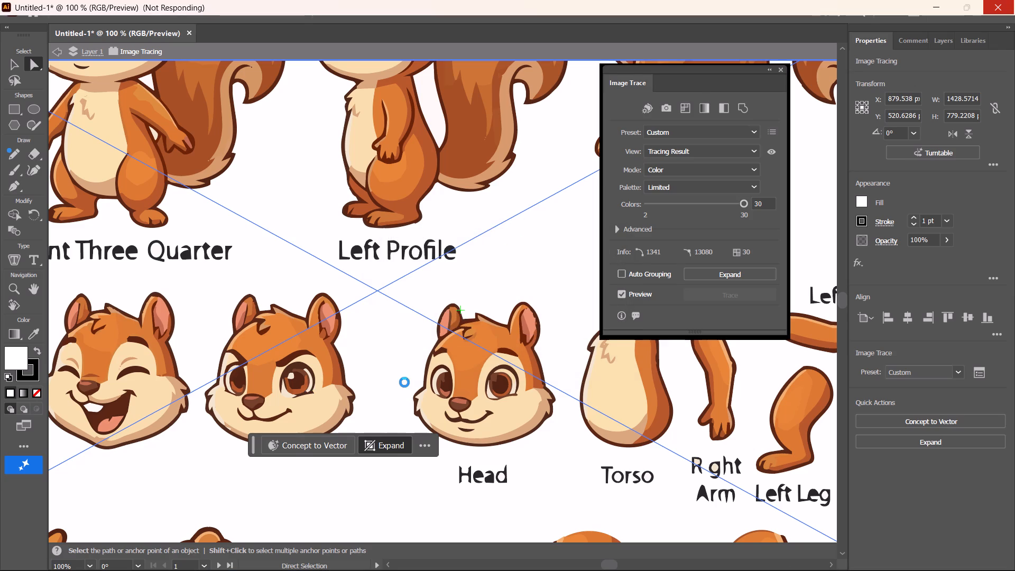
Try to pull the Left Profile label out of the expanded squirrel group, using Direct Selection and Selection.
{"action": "scroll", "coordinate": [404, 403], "scroll_direction": "up", "scroll_amount": 2, "text": "ctrl"}
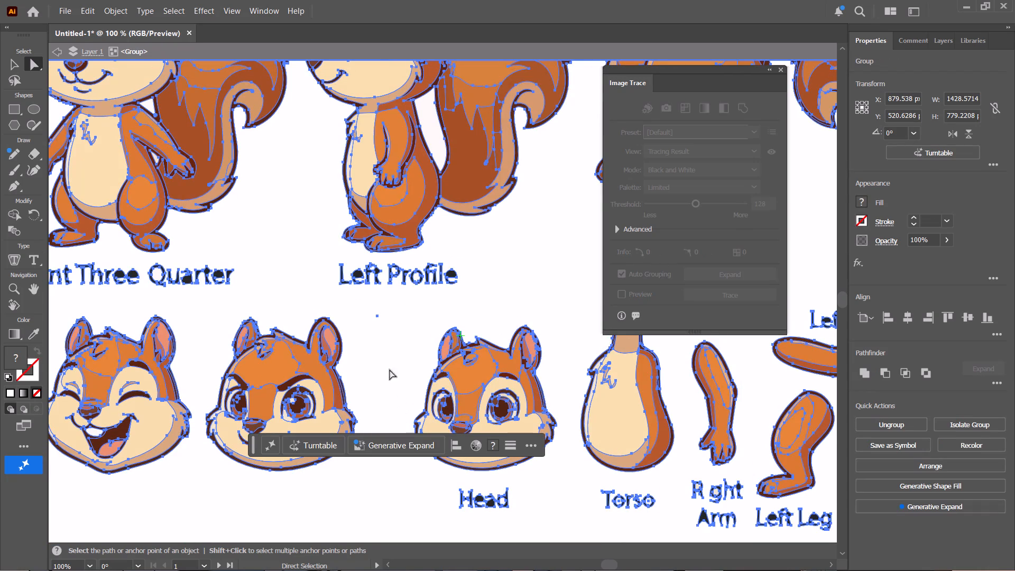
{"action": "left_click", "coordinate": [402, 319]}
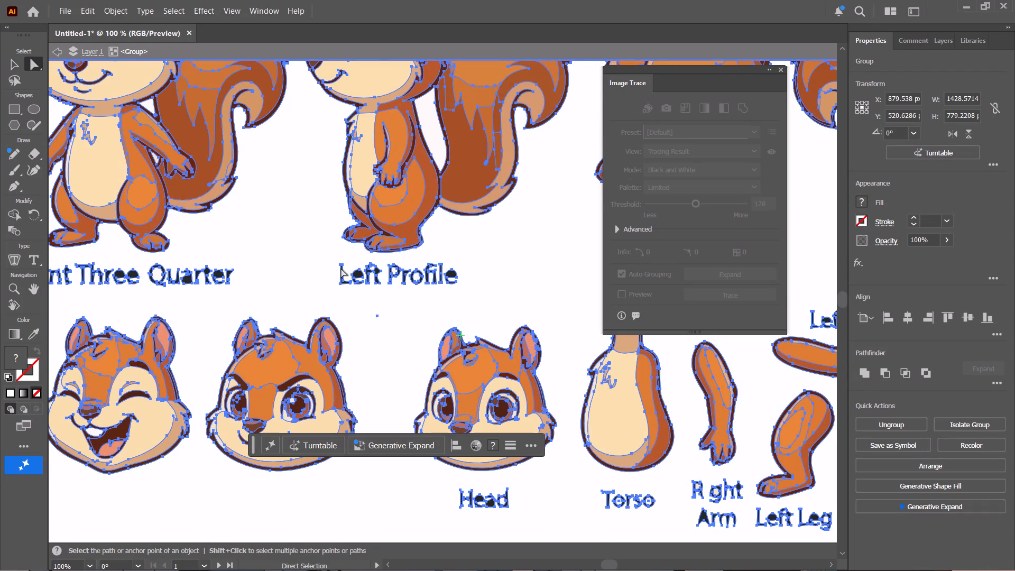
{"action": "left_click", "coordinate": [341, 268]}
{"action": "left_click_drag", "start_coordinate": [330, 264], "coordinate": [335, 288]}
{"action": "double_click", "coordinate": [335, 288]}
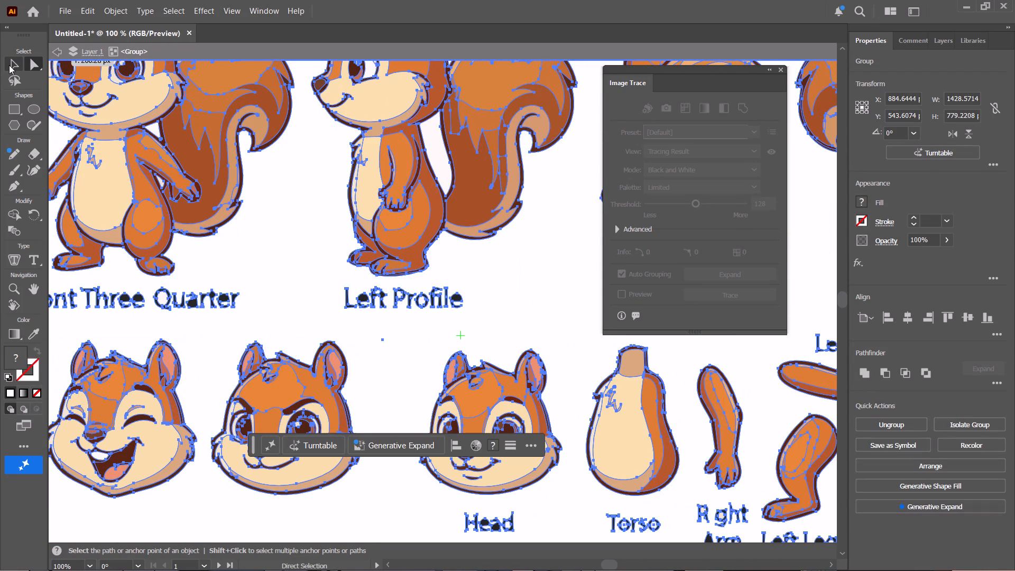
{"action": "left_click", "coordinate": [9, 65]}
{"action": "left_click_drag", "start_coordinate": [339, 280], "coordinate": [321, 285]}
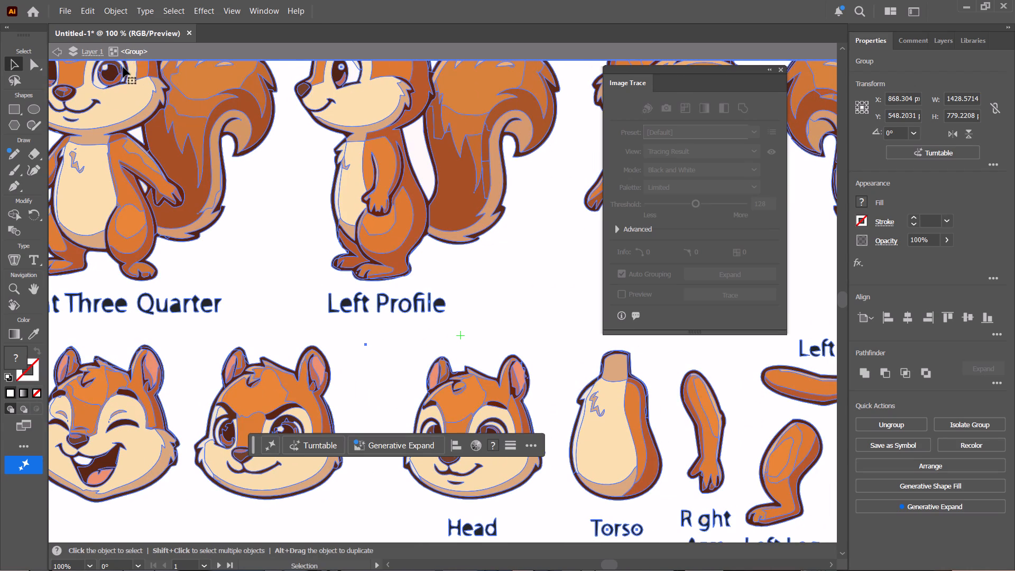
Close the Image Trace settings and ungroup the expanded squirrel artwork.
{"action": "scroll", "coordinate": [208, 235], "scroll_direction": "down", "scroll_amount": 3, "text": "ctrl"}
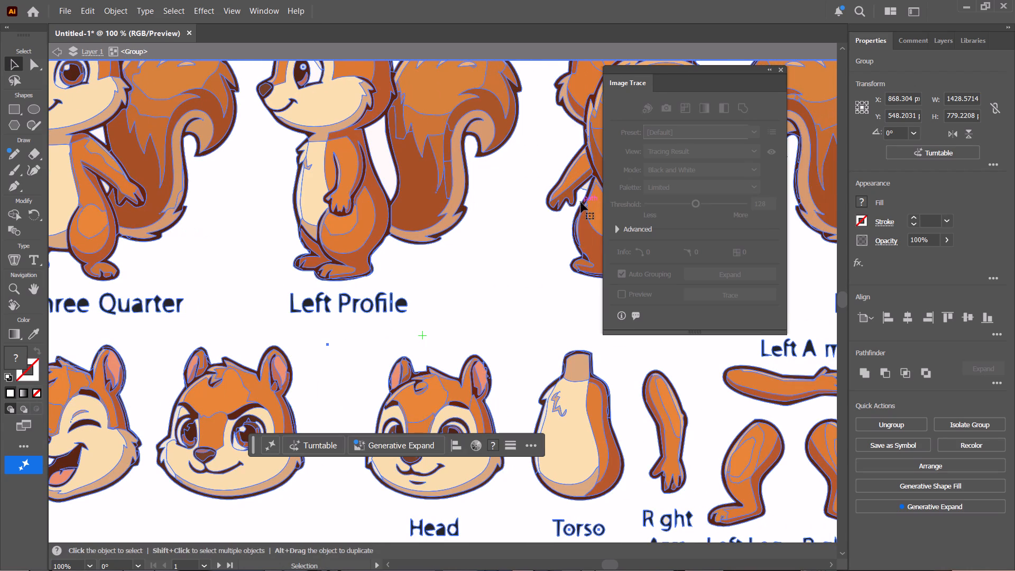
{"action": "scroll", "coordinate": [384, 328], "scroll_direction": "down", "scroll_amount": 9, "text": "ctrl"}
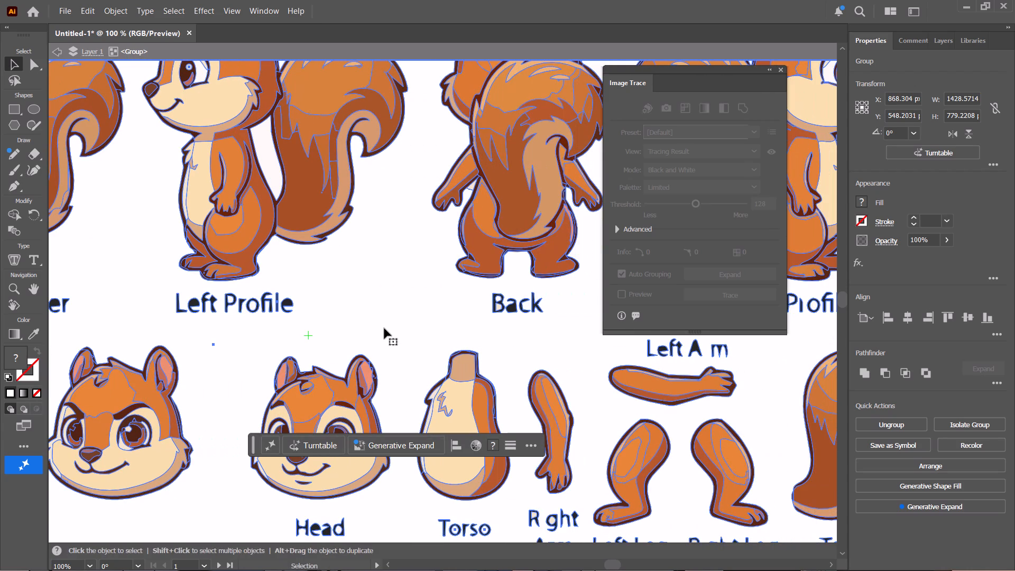
{"action": "key", "text": "ctrl+minus"}
{"action": "key", "text": "ctrl+minus"}
{"action": "key", "text": "ctrl+minus"}
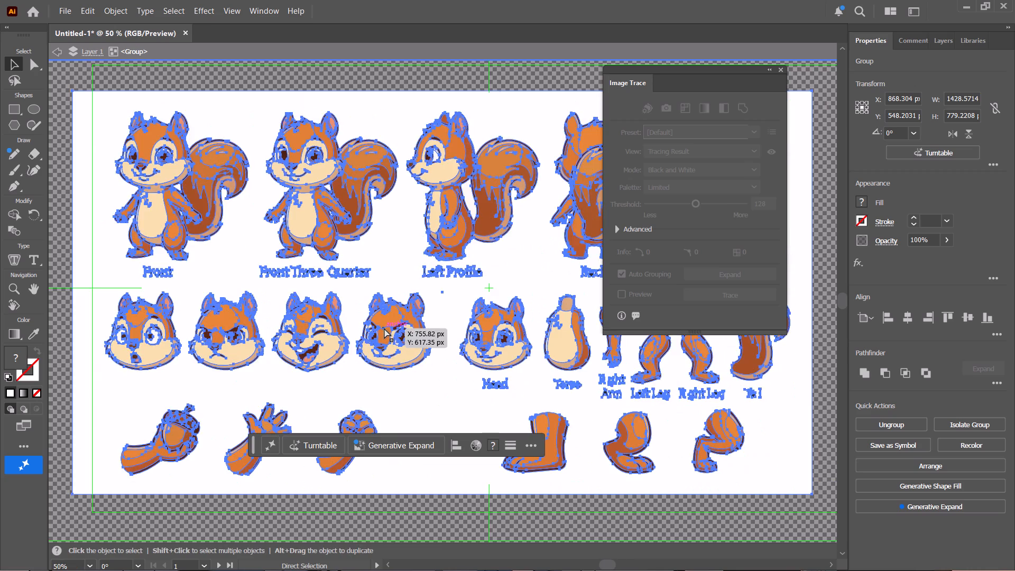
{"action": "key", "text": "ctrl+plus"}
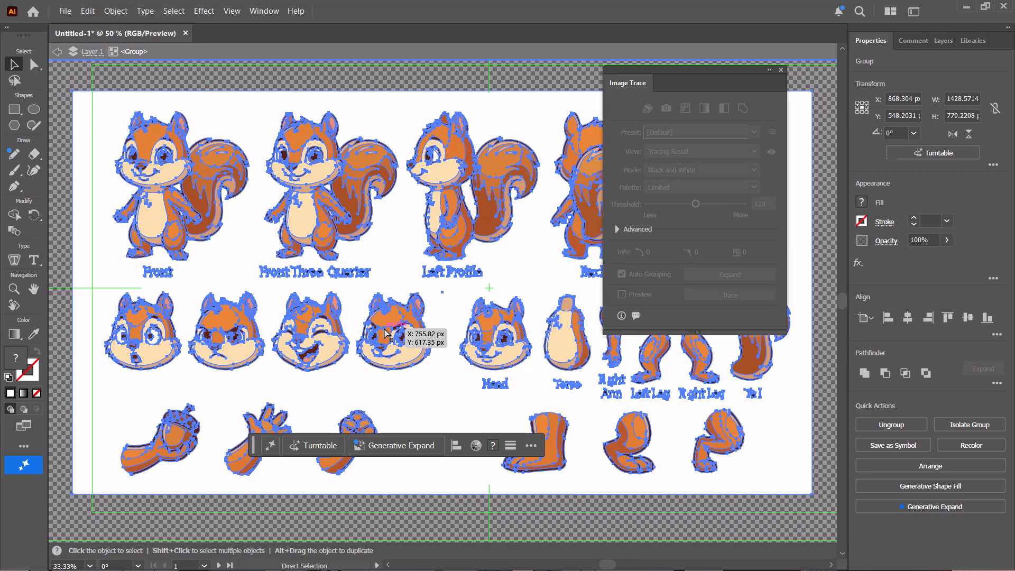
{"action": "key", "text": "ctrl+plus"}
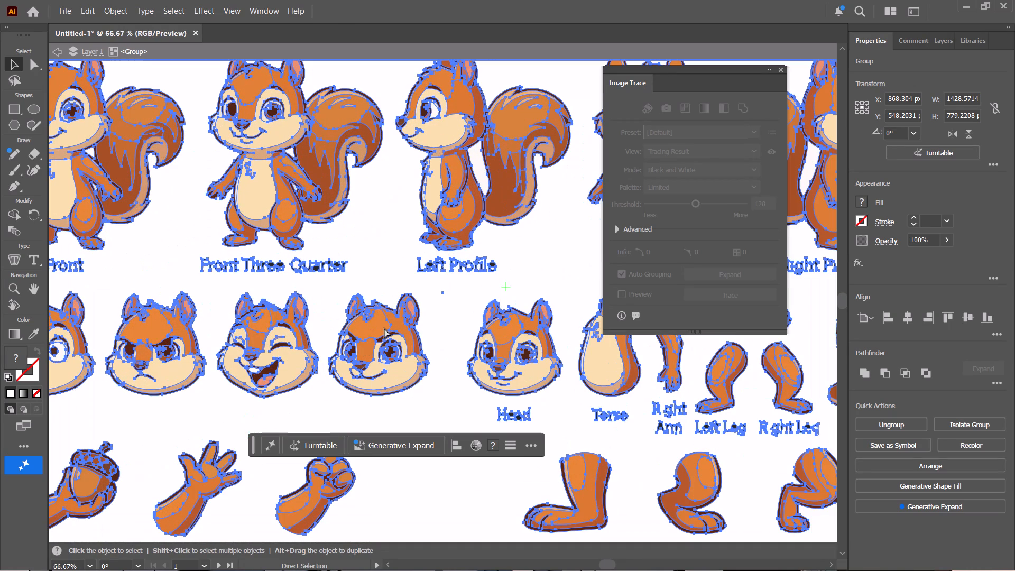
{"action": "key", "text": "ctrl+minus"}
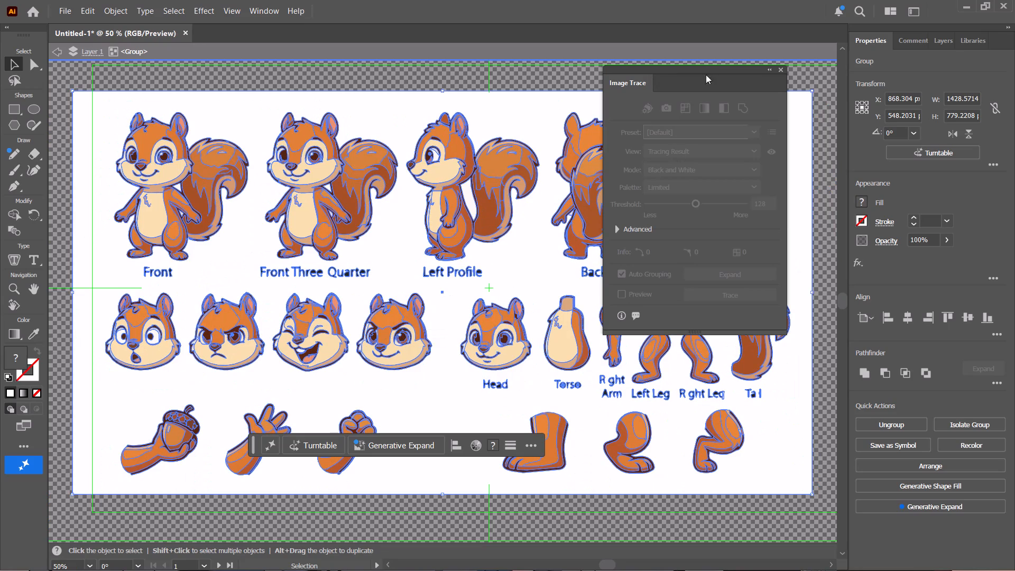
{"action": "left_click", "coordinate": [782, 69]}
{"action": "left_click", "coordinate": [887, 422]}
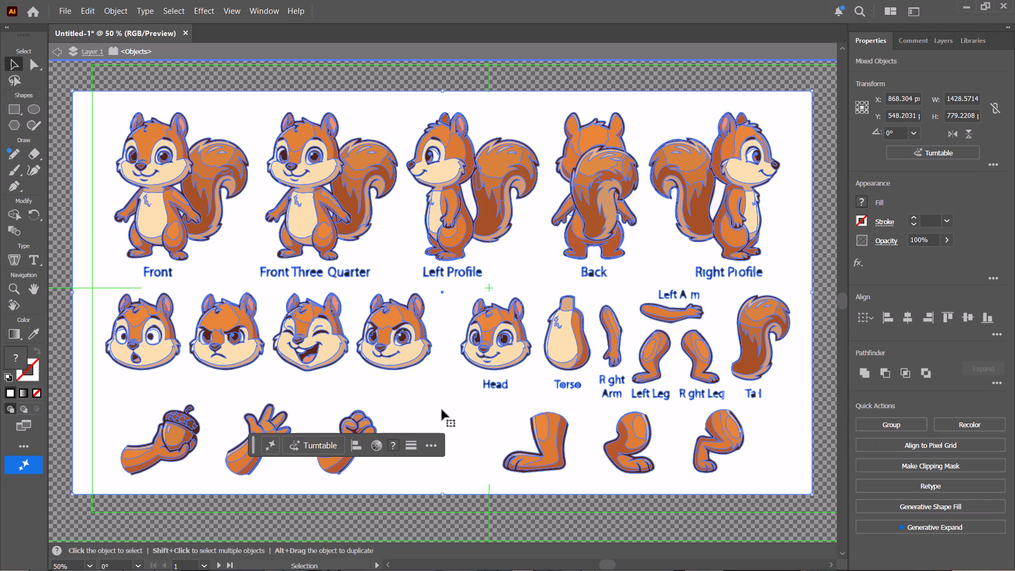
Isolate the letter H of the Head label below the neutral squirrel head and delete its path.
{"action": "scroll", "coordinate": [442, 410], "scroll_direction": "up", "scroll_amount": 2, "text": "ctrl"}
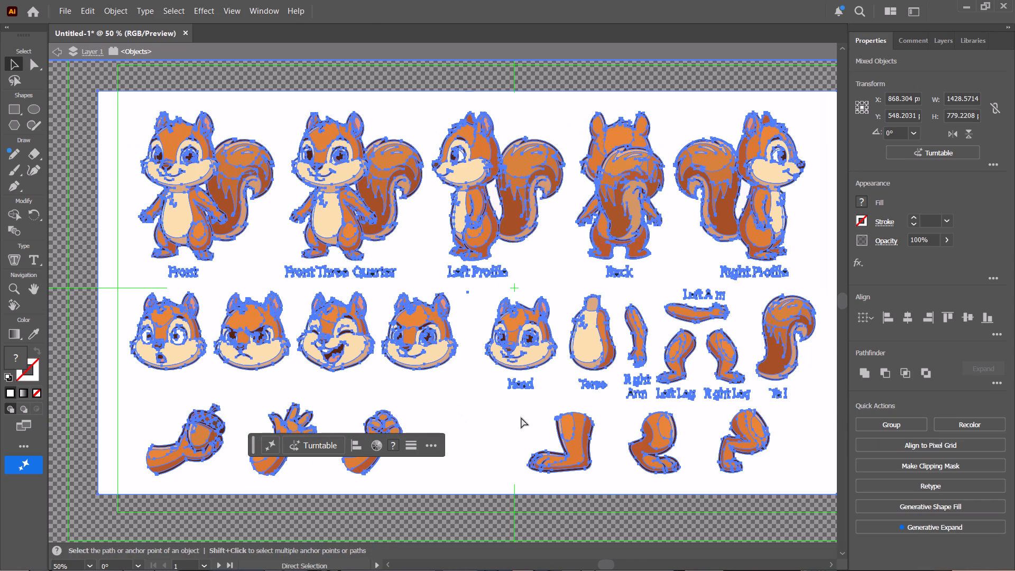
{"action": "key", "text": "ctrl+plus"}
{"action": "key", "text": "ctrl+plus"}
{"action": "left_click", "coordinate": [482, 486]}
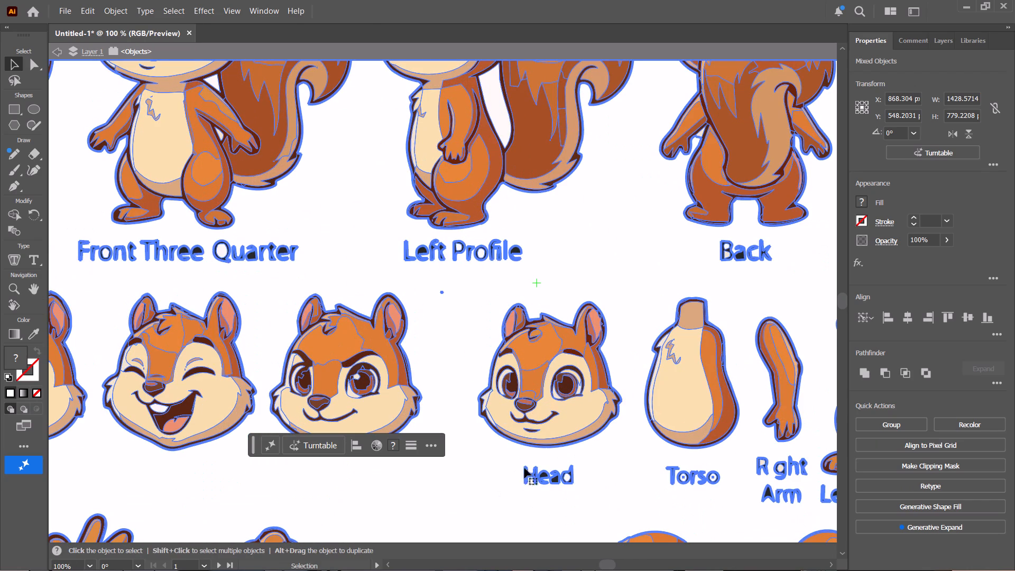
{"action": "left_click_drag", "start_coordinate": [516, 475], "coordinate": [538, 475]}
{"action": "left_click", "coordinate": [538, 475]}
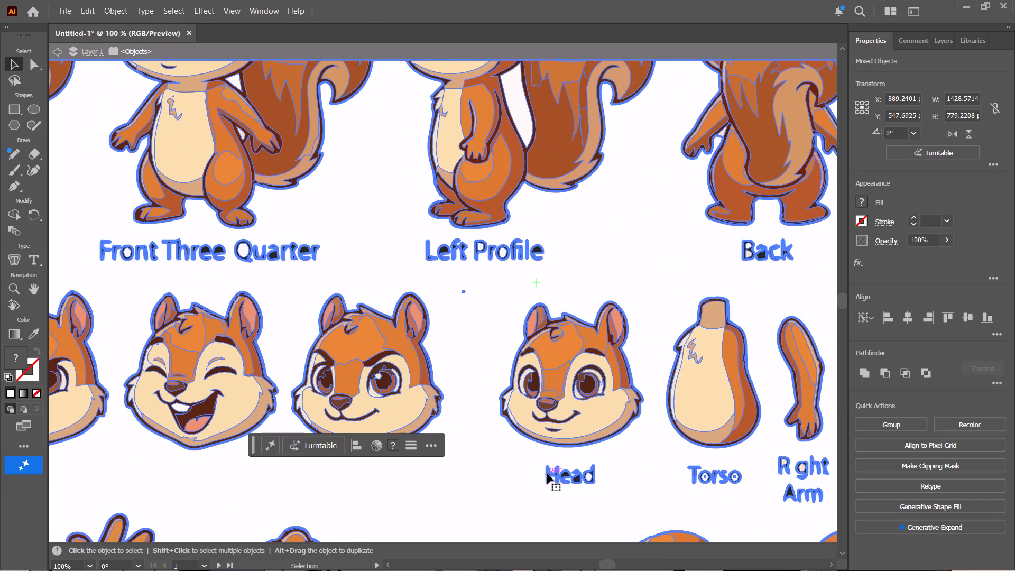
{"action": "double_click", "coordinate": [547, 474]}
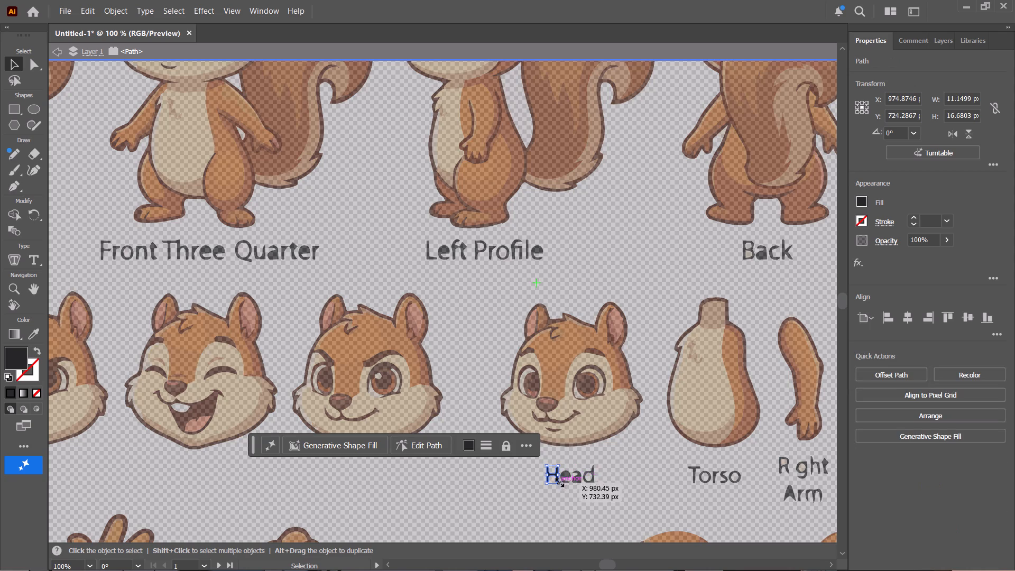
{"action": "key", "text": "Delete"}
{"action": "scroll", "coordinate": [579, 485], "scroll_direction": "down", "scroll_amount": 1}
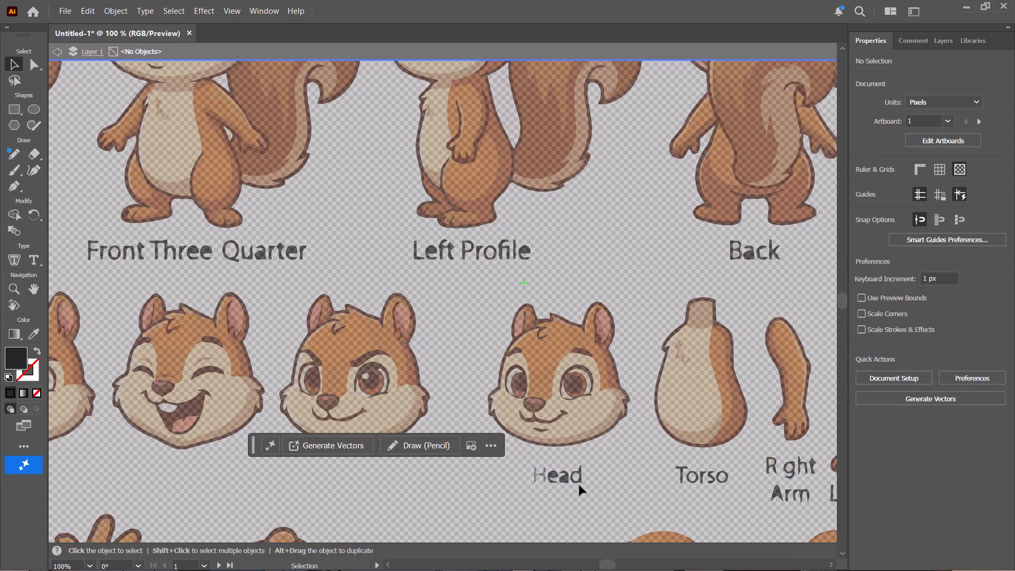
Leave the isolation mode of the Head label's letter and return to the full squirrel sheet.
{"action": "scroll", "coordinate": [579, 485], "scroll_direction": "down", "scroll_amount": 1}
{"action": "scroll", "coordinate": [579, 485], "scroll_direction": "up", "scroll_amount": 2, "text": "ctrl"}
{"action": "left_click", "coordinate": [562, 491]}
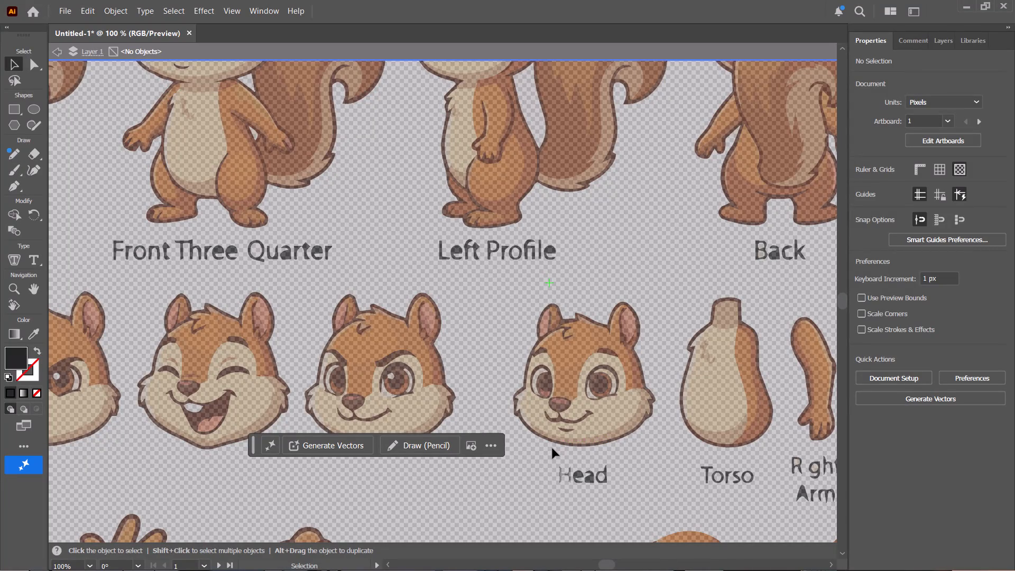
{"action": "key", "text": "Escape"}
{"action": "left_click", "coordinate": [530, 474]}
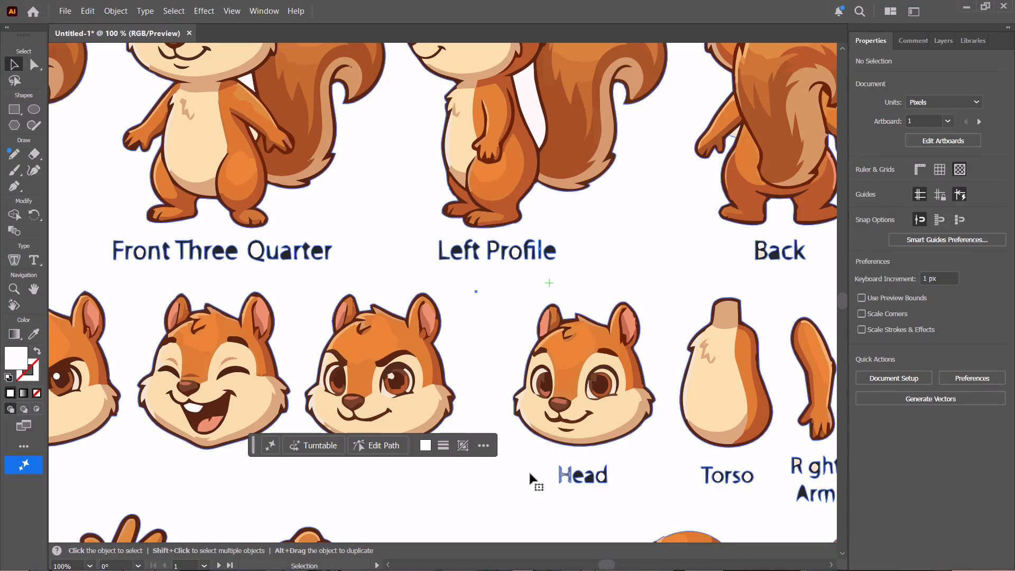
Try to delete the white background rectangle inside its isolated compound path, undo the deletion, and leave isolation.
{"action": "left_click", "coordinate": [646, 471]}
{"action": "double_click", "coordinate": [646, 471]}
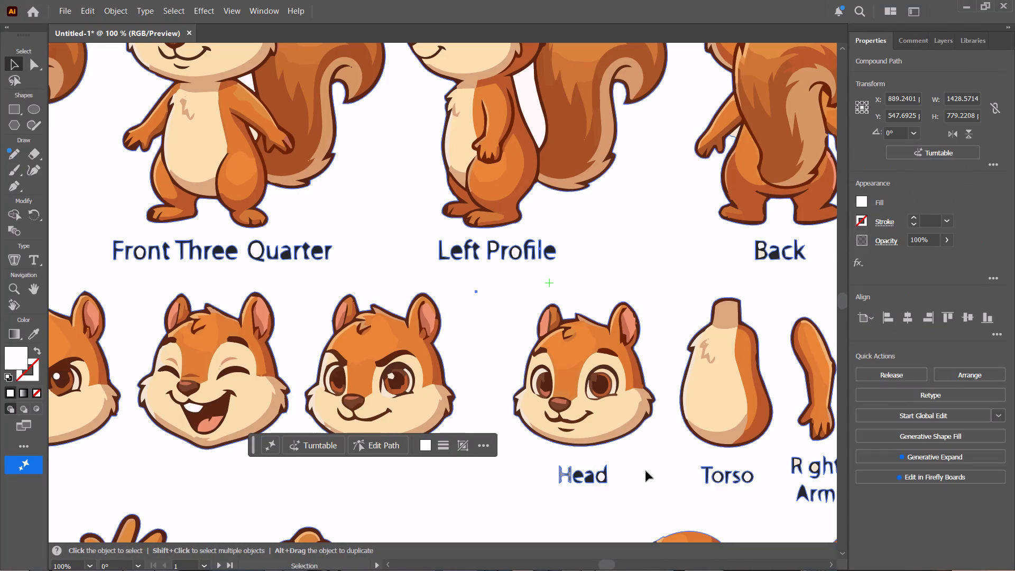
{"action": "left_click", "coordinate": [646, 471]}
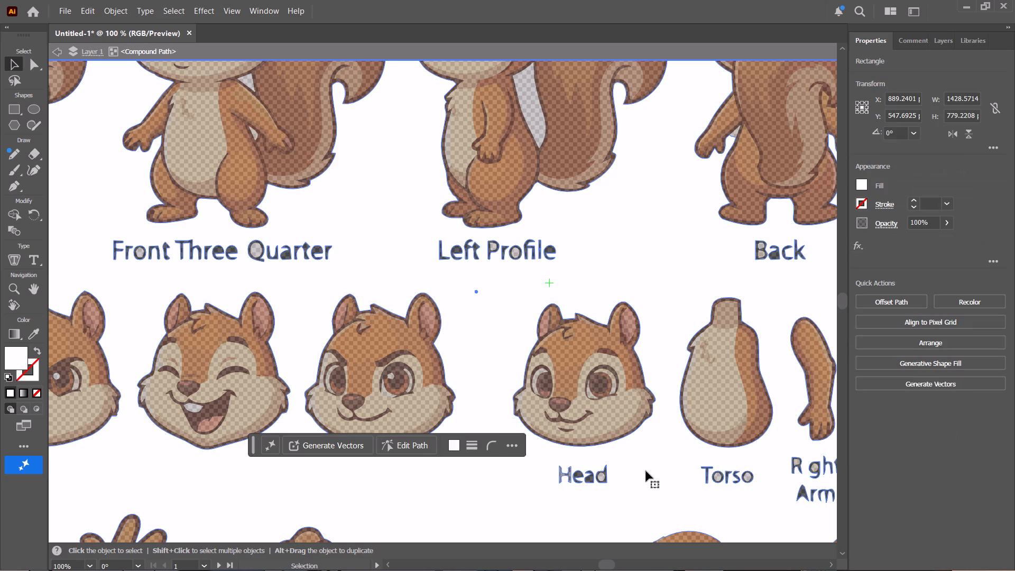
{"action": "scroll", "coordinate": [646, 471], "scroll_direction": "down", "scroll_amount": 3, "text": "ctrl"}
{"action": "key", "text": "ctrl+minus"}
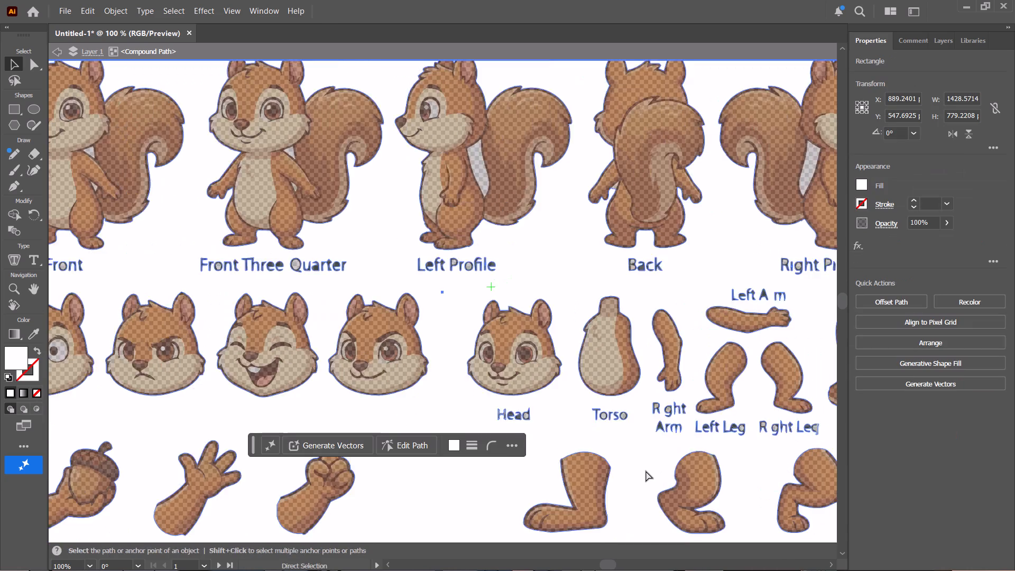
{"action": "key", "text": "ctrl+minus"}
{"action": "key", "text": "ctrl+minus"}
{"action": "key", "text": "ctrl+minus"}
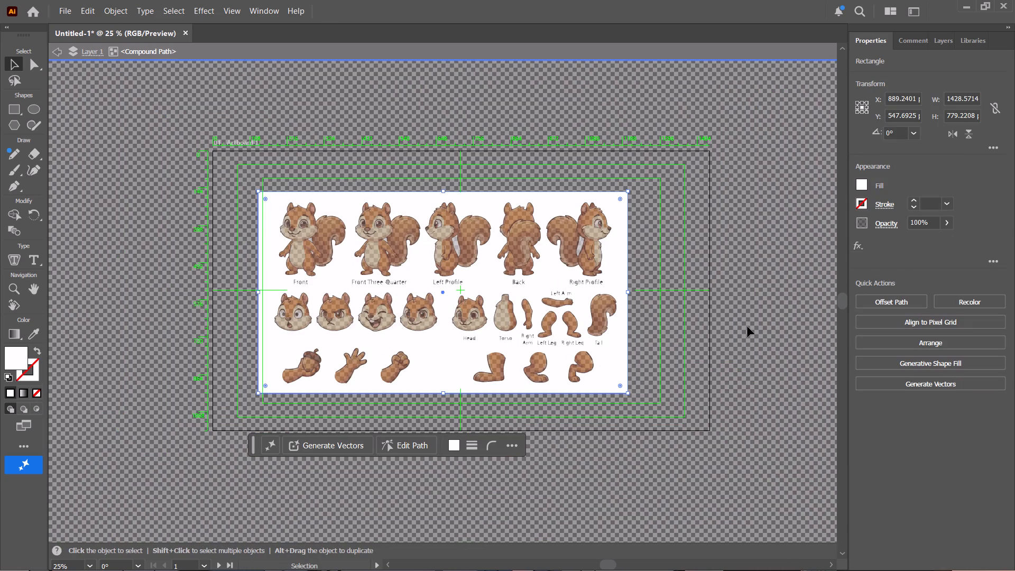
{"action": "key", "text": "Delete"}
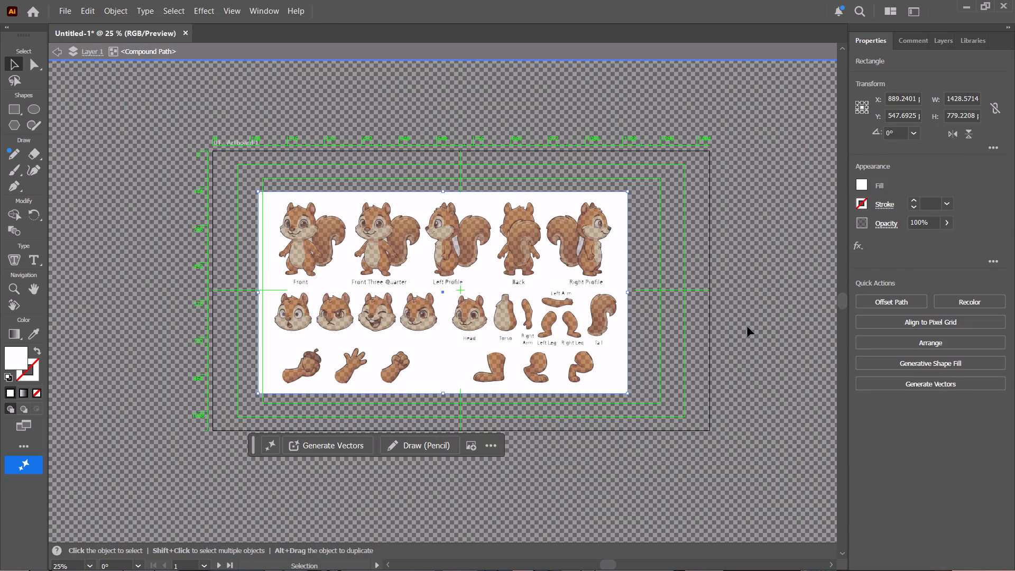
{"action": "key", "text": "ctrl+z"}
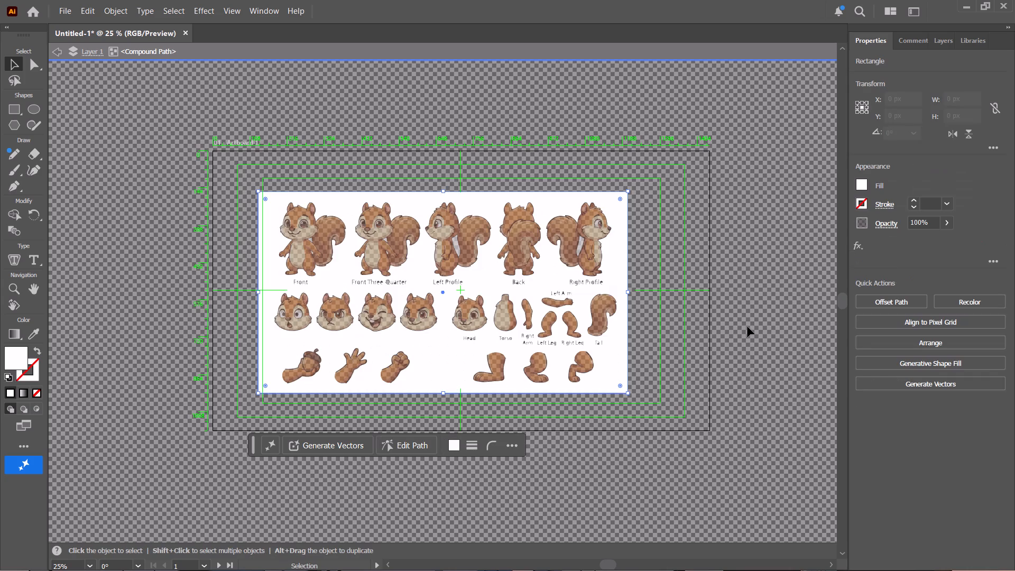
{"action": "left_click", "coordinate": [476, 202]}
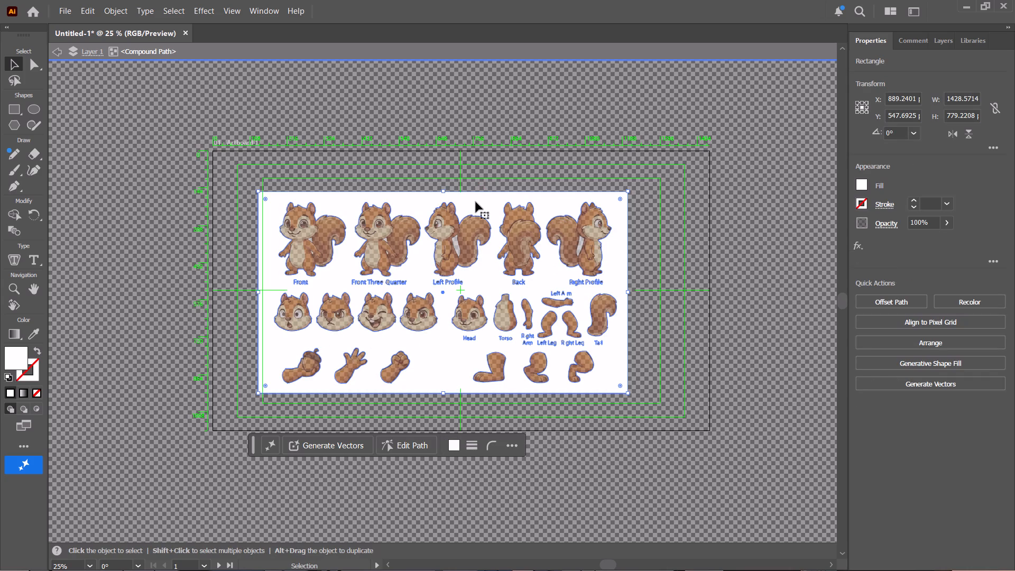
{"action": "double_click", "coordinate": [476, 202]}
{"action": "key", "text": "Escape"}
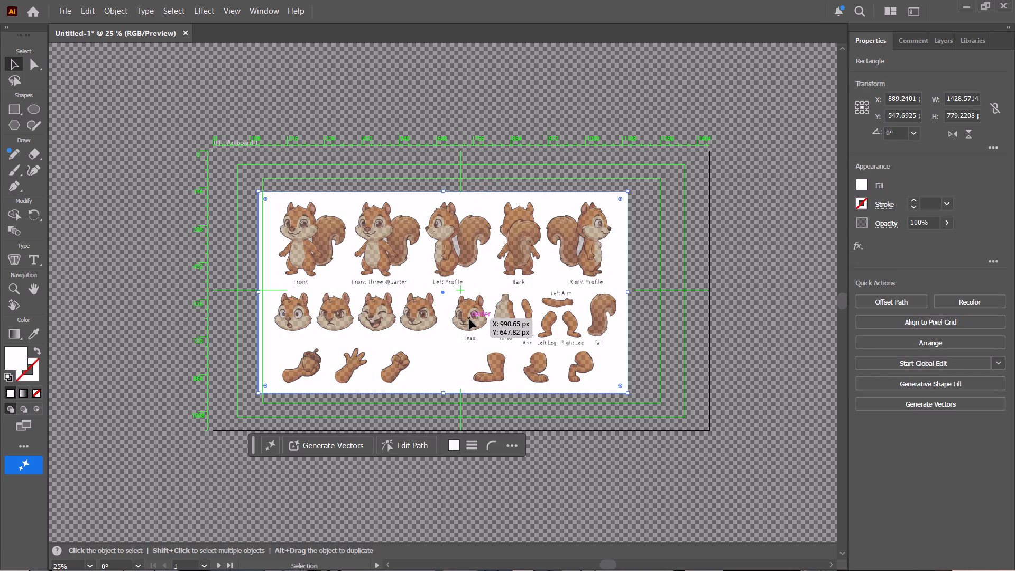
Delete the white background compound path behind the squirrel artwork.
{"action": "left_click", "coordinate": [425, 358]}
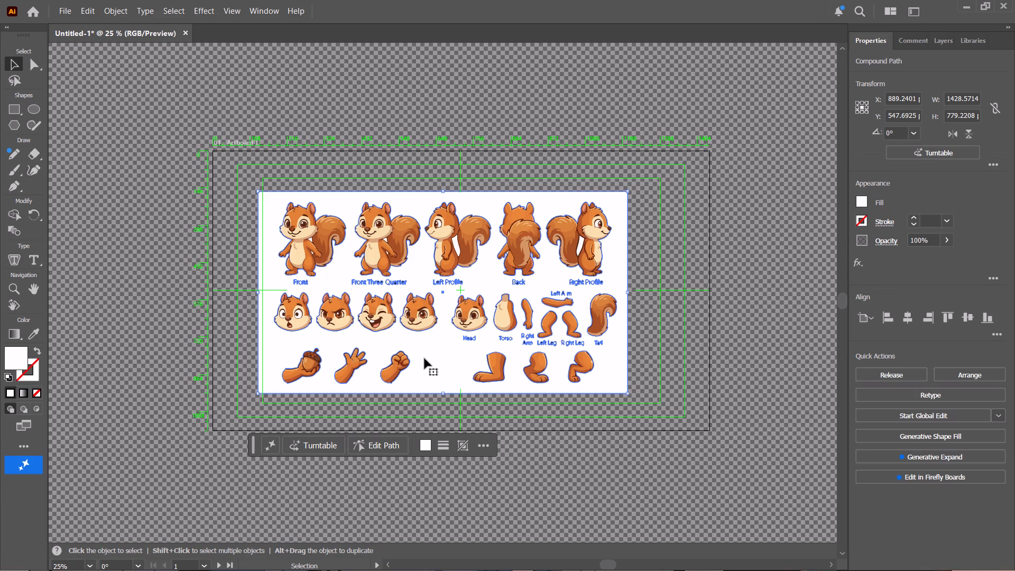
{"action": "key", "text": "Delete"}
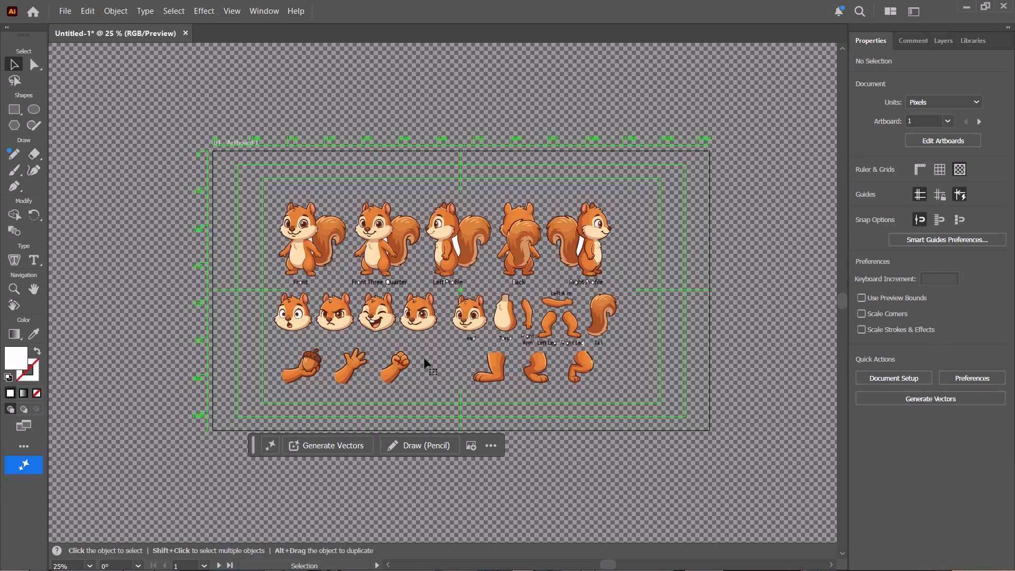
Delete the leftover white patch between the Left Profile squirrel's back and tail.
{"action": "scroll", "coordinate": [483, 363], "scroll_direction": "up", "scroll_amount": 2, "text": "ctrl"}
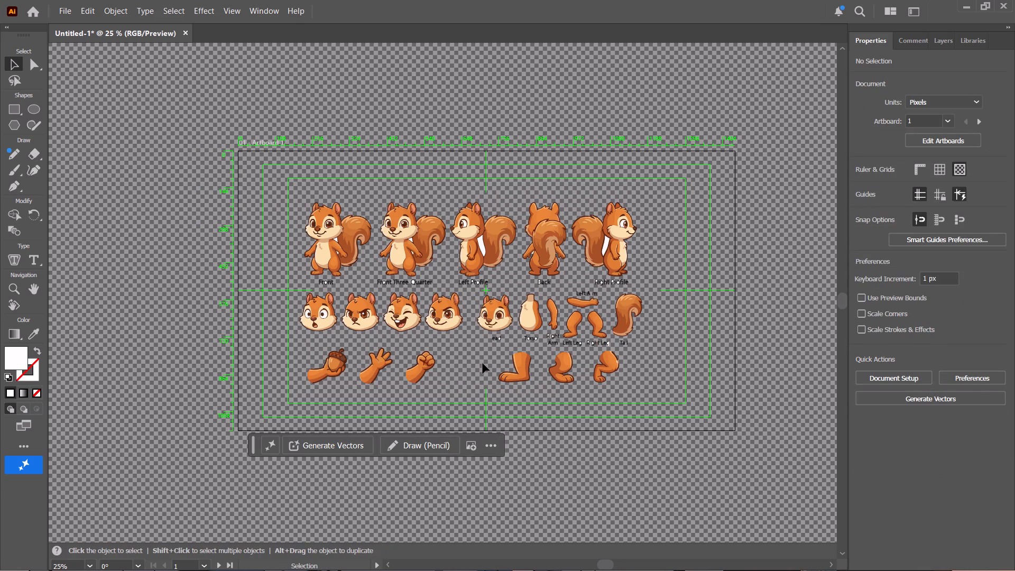
{"action": "key", "text": "ctrl+plus"}
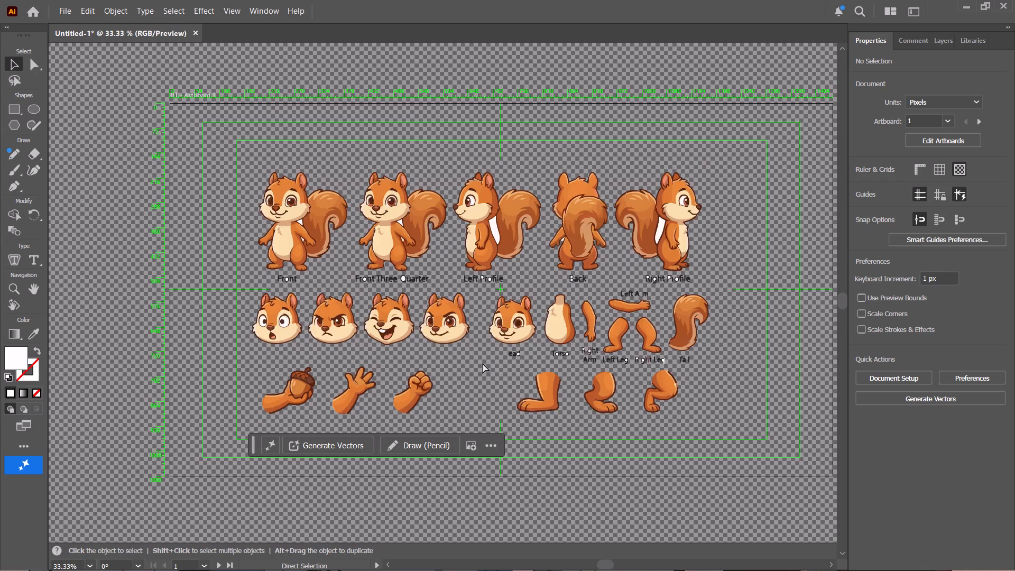
{"action": "key", "text": "ctrl+plus"}
{"action": "key", "text": "ctrl+plus"}
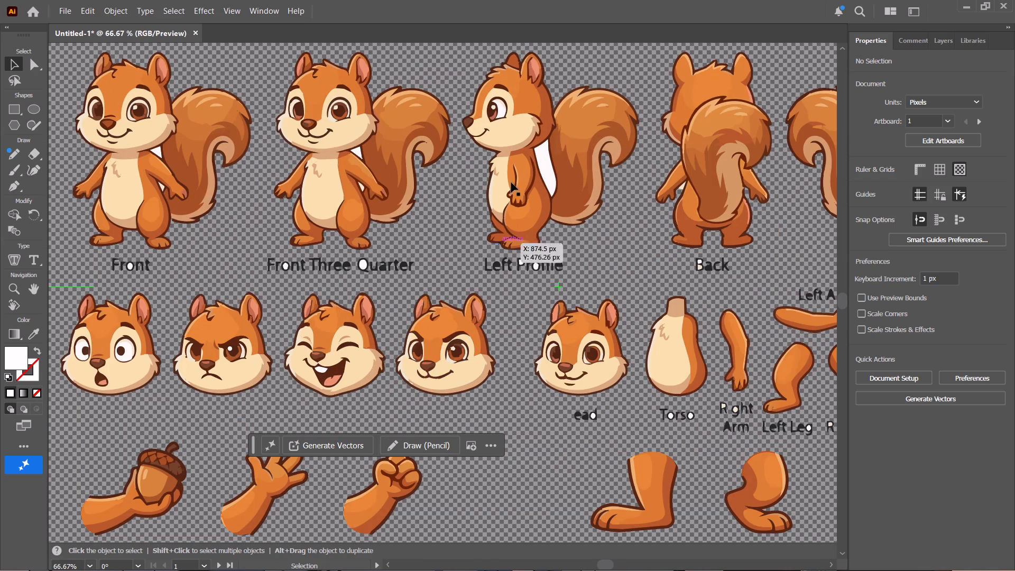
{"action": "left_click", "coordinate": [543, 150]}
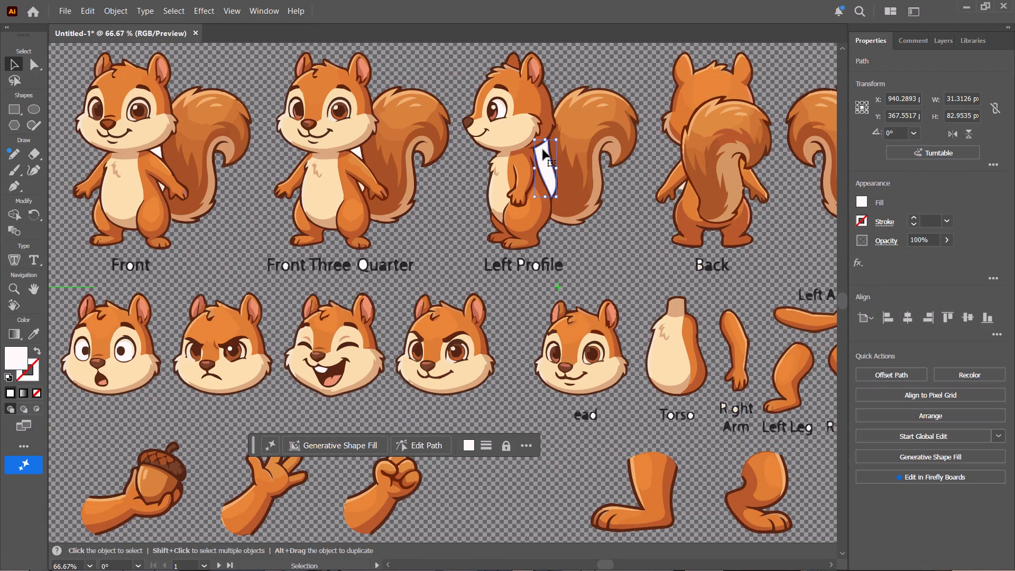
{"action": "key", "text": "Delete"}
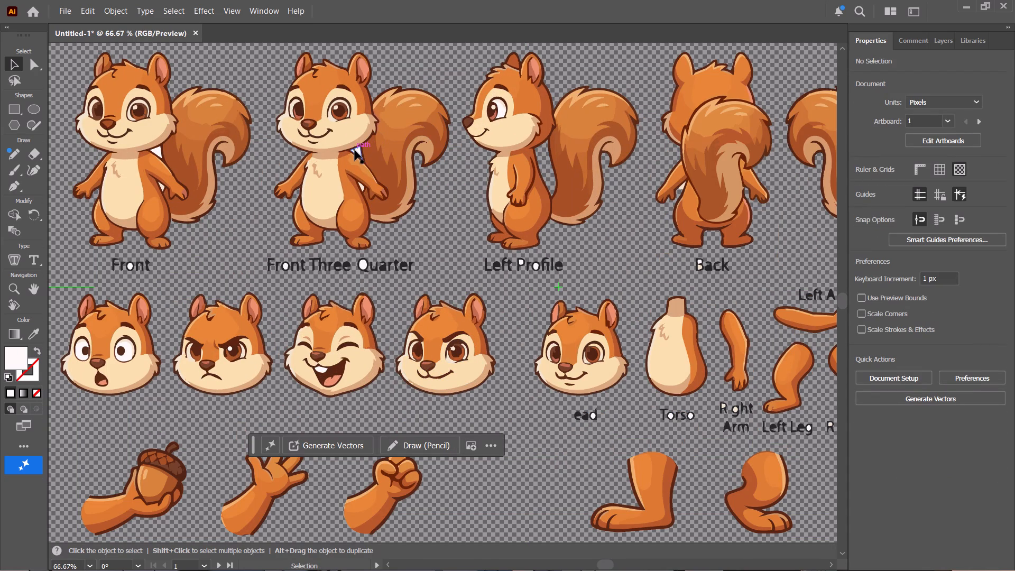
Delete the leftover white and cream patches around the raised arm and tail of the Front Three Quarter and Front squirrels.
{"action": "left_click", "coordinate": [355, 150]}
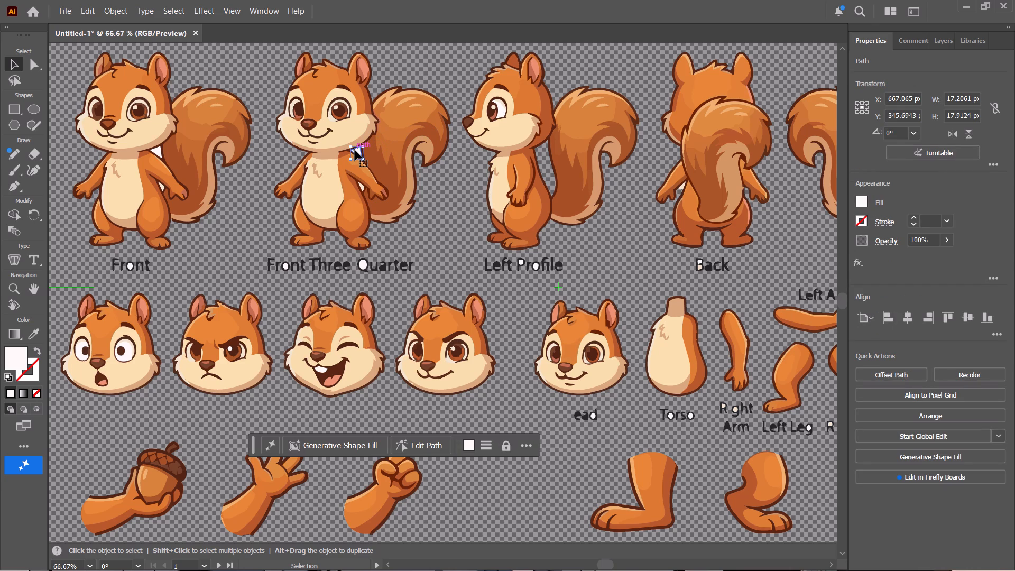
{"action": "key", "text": "Delete"}
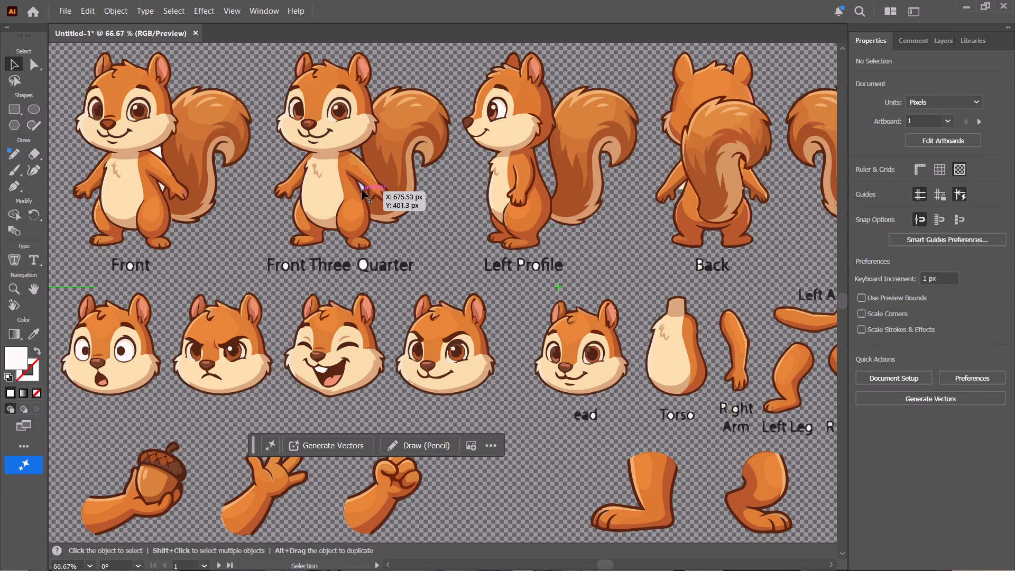
{"action": "left_click", "coordinate": [362, 187]}
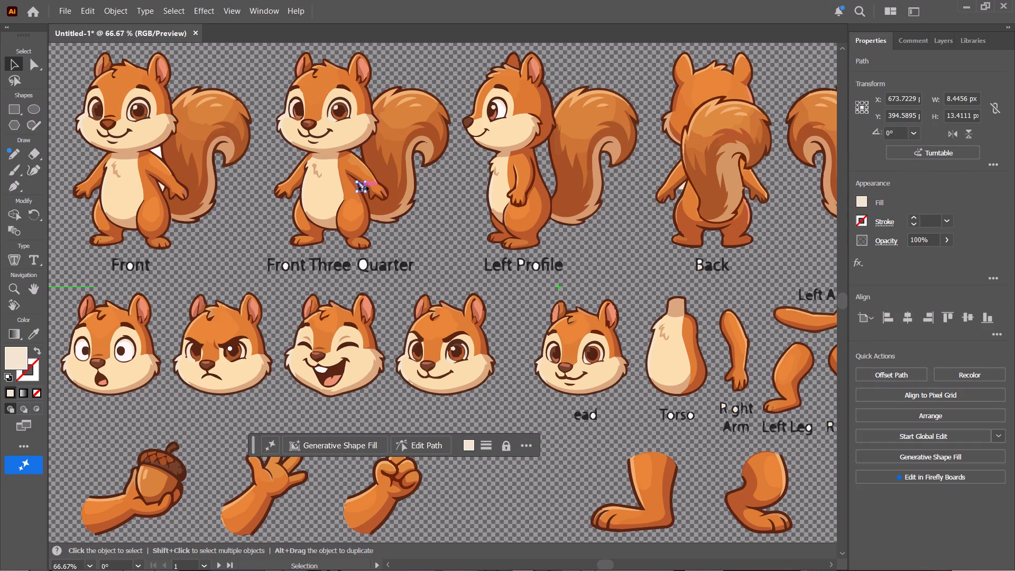
{"action": "key", "text": "Delete"}
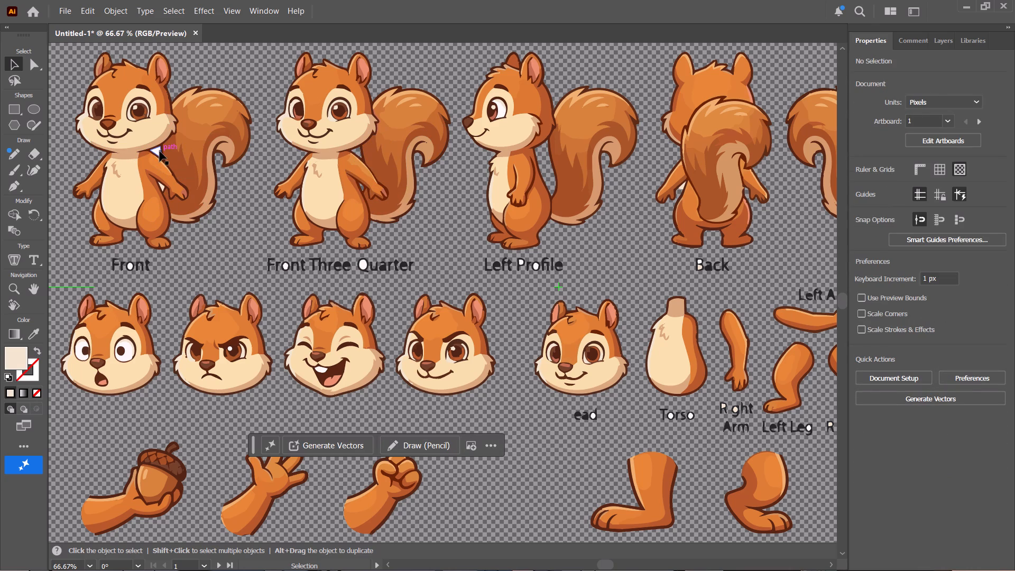
{"action": "left_click", "coordinate": [160, 151]}
{"action": "key", "text": "Delete"}
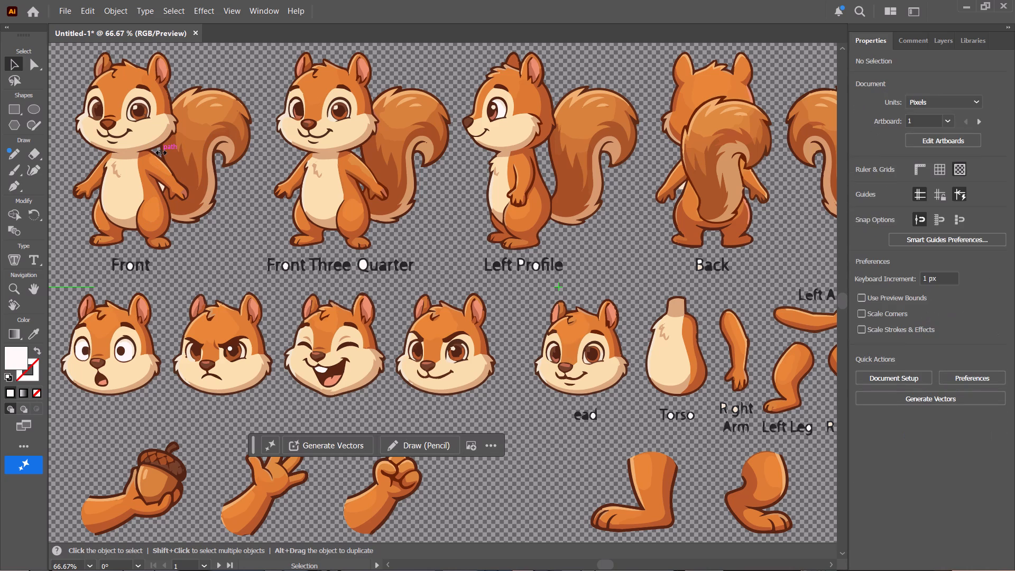
{"action": "left_click", "coordinate": [161, 186]}
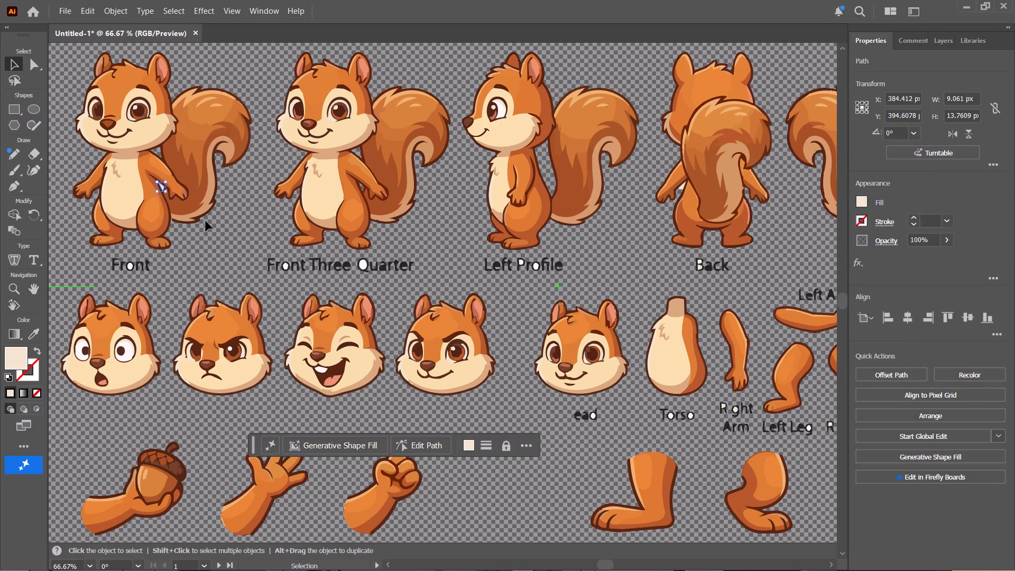
{"action": "key", "text": "Delete"}
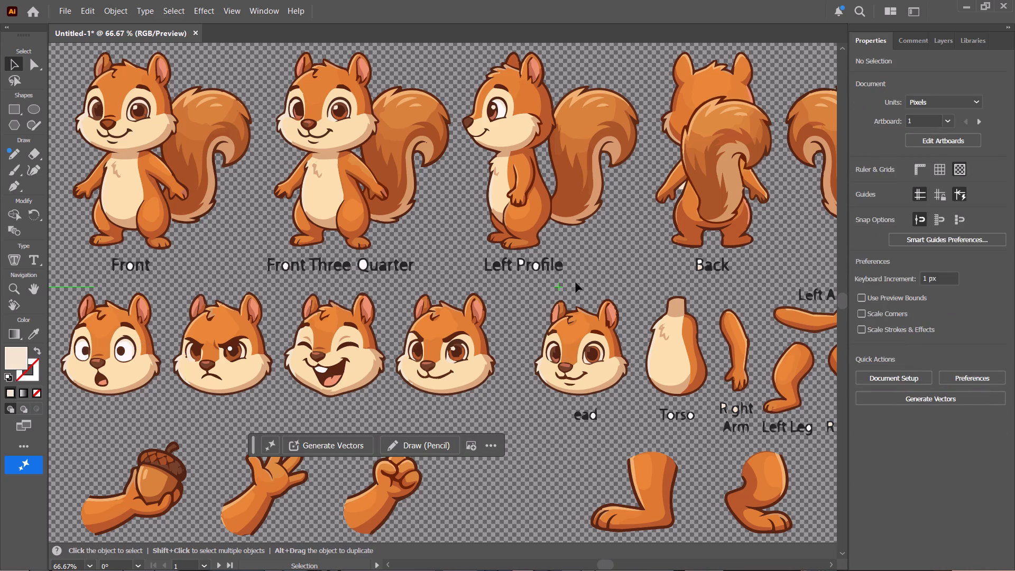
Select all letter shapes of the Left Profile label, without the squirrel above it, and delete them.
{"action": "left_click_drag", "start_coordinate": [593, 274], "coordinate": [487, 264]}
{"action": "left_click_drag", "start_coordinate": [487, 264], "coordinate": [423, 247]}
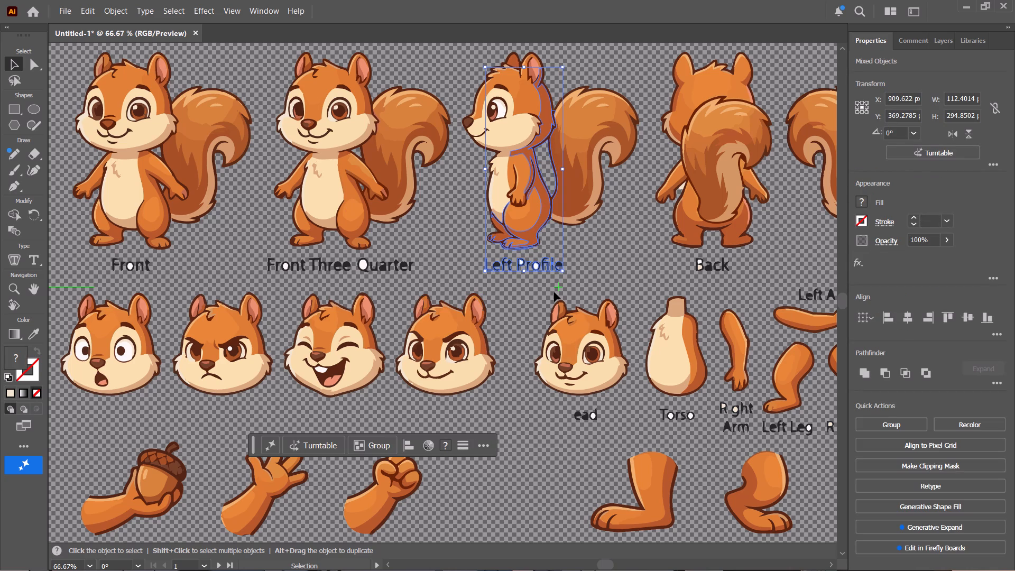
{"action": "left_click", "coordinate": [586, 281]}
{"action": "scroll", "coordinate": [586, 281], "scroll_direction": "up", "scroll_amount": 5, "text": "ctrl"}
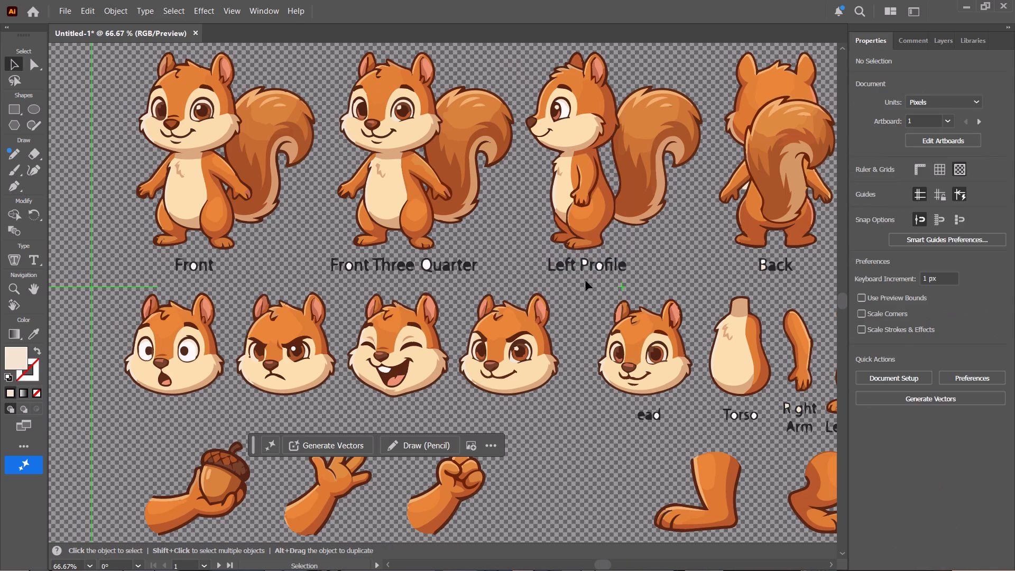
{"action": "key", "text": "ctrl+plus"}
{"action": "key", "text": "ctrl+plus"}
{"action": "scroll", "coordinate": [586, 281], "scroll_direction": "left", "scroll_amount": 5}
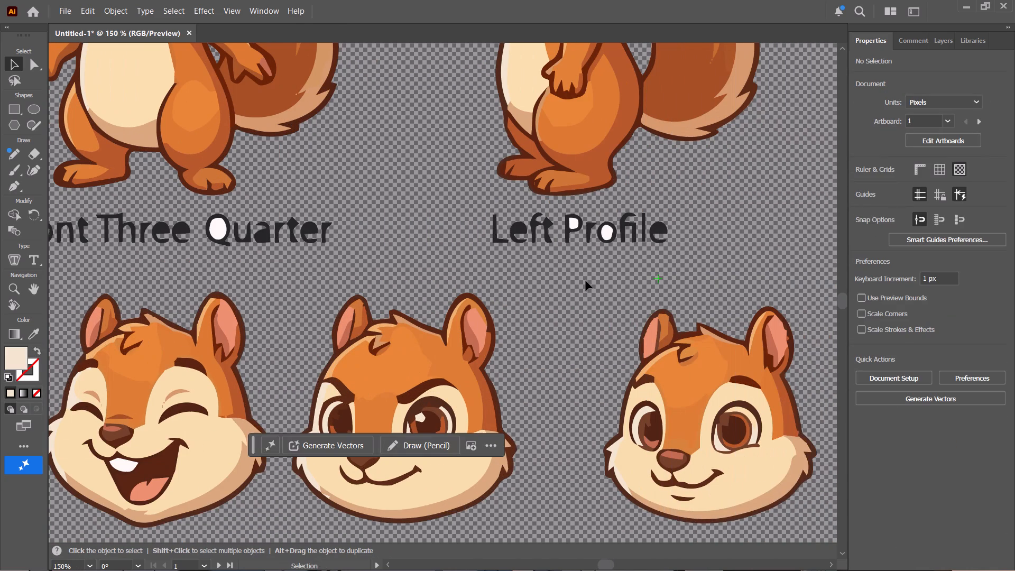
{"action": "scroll", "coordinate": [586, 281], "scroll_direction": "left", "scroll_amount": 1}
{"action": "left_click_drag", "start_coordinate": [468, 213], "coordinate": [684, 259]}
{"action": "left_click_drag", "start_coordinate": [684, 259], "coordinate": [686, 275]}
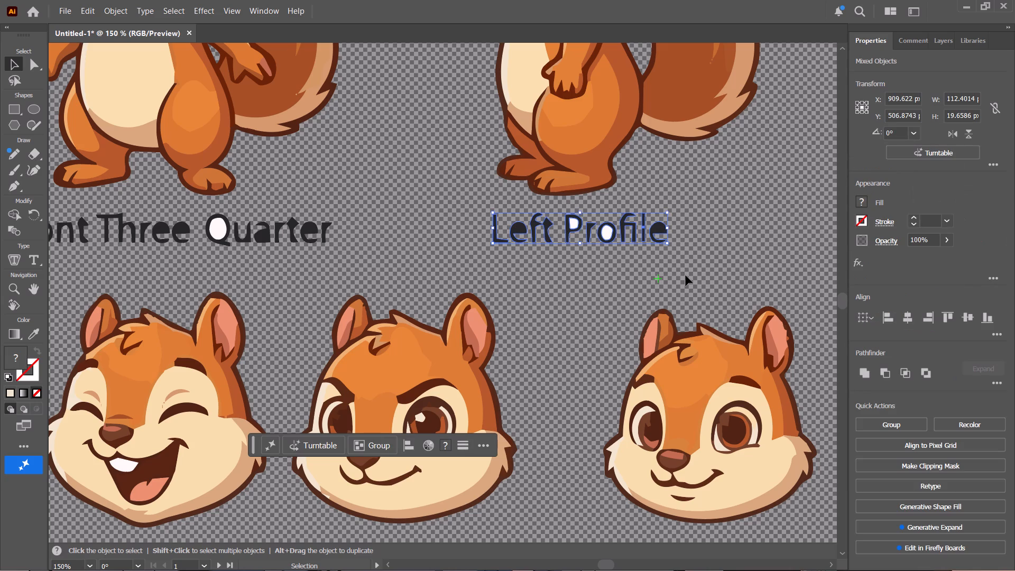
{"action": "key", "text": "Delete"}
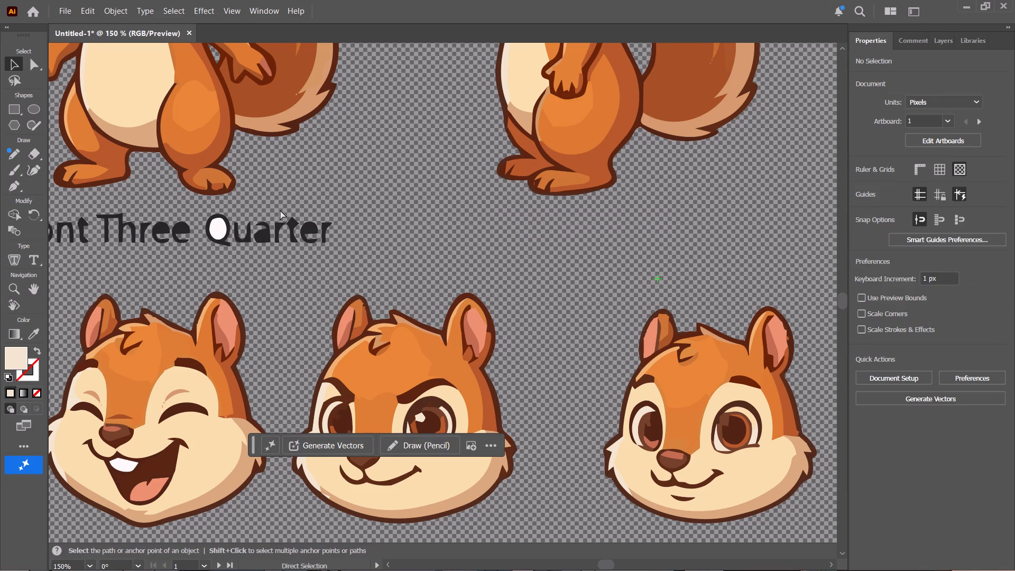
Select all letter shapes of the Front Three Quarter label and delete them.
{"action": "scroll", "coordinate": [280, 210], "scroll_direction": "down", "scroll_amount": 1, "text": "ctrl"}
{"action": "scroll", "coordinate": [204, 241], "scroll_direction": "right", "scroll_amount": 4}
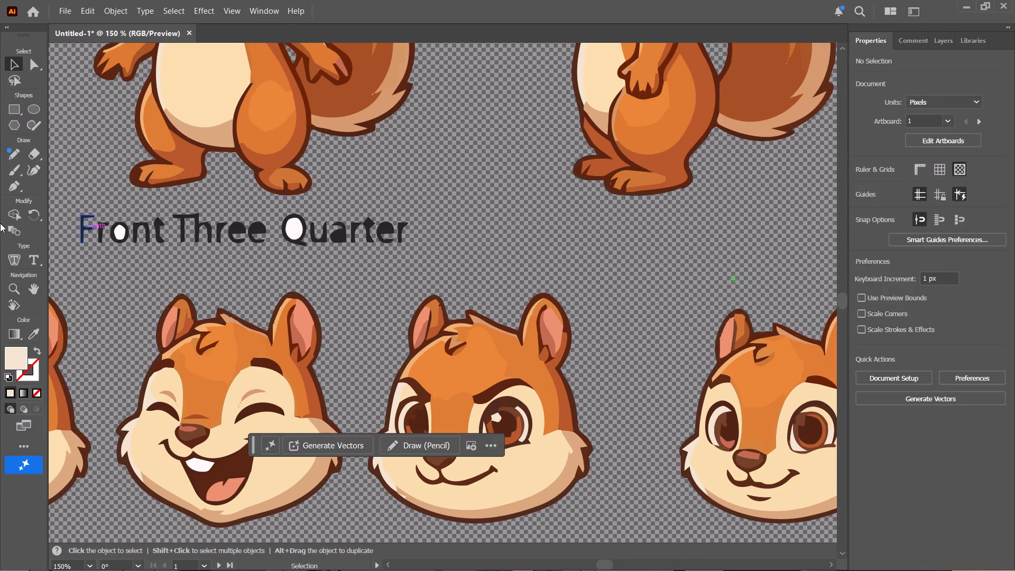
{"action": "left_click", "coordinate": [70, 195]}
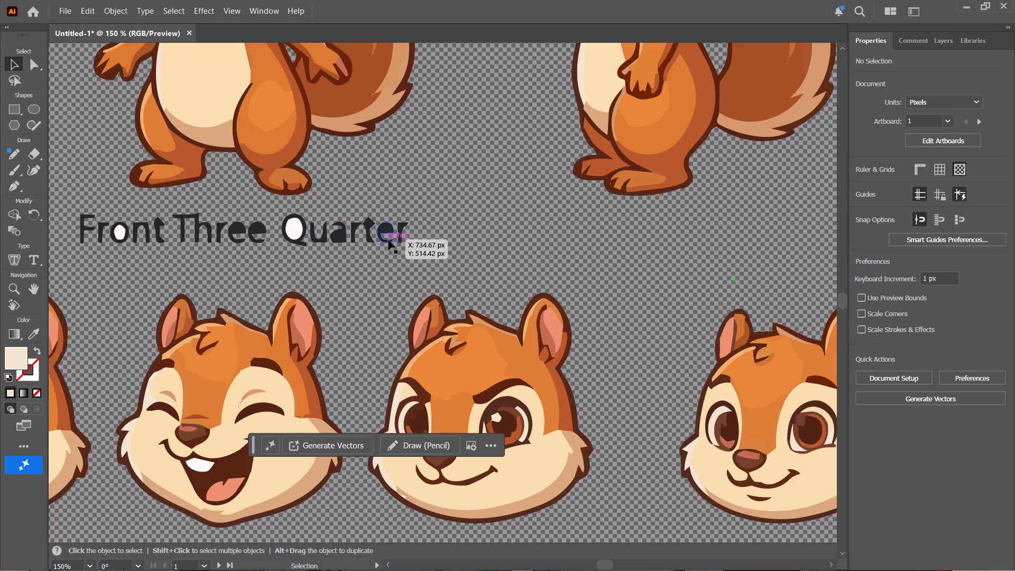
{"action": "left_click_drag", "start_coordinate": [69, 206], "coordinate": [455, 270]}
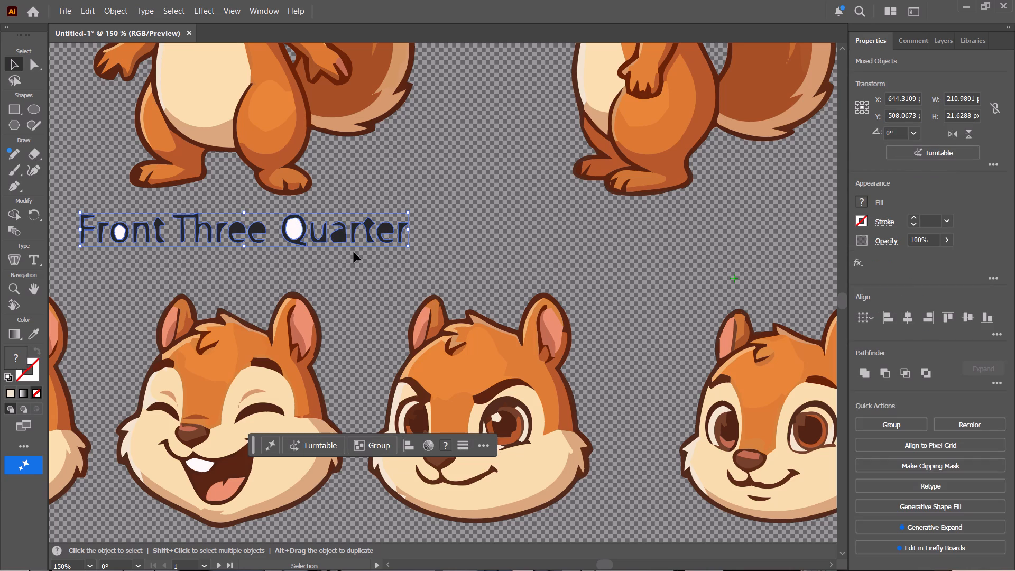
{"action": "key", "text": "Delete"}
{"action": "scroll", "coordinate": [510, 282], "scroll_direction": "left", "scroll_amount": 16}
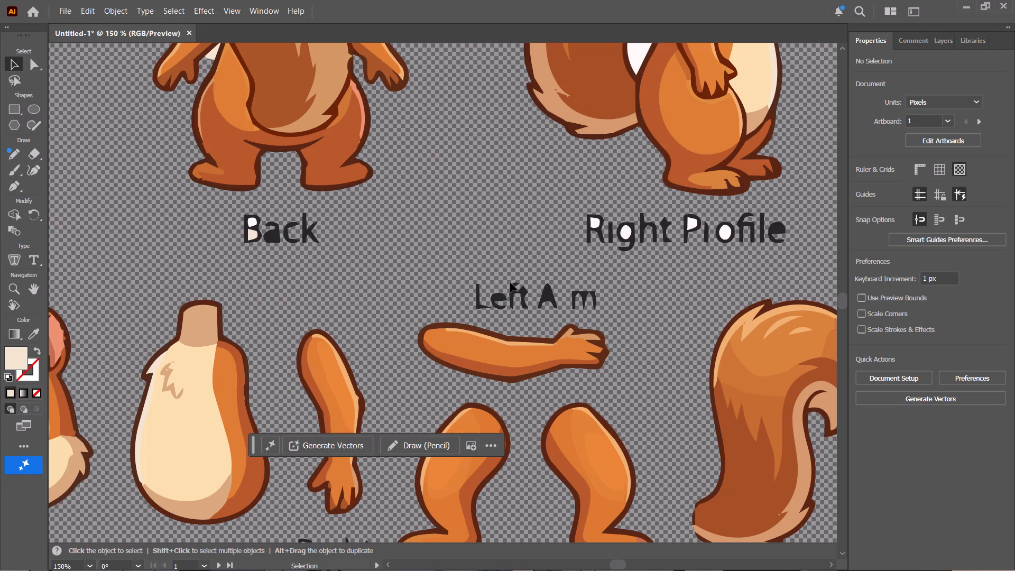
Select all letter shapes of the Back and Right Profile labels beneath their squirrels and delete them.
{"action": "left_click_drag", "start_coordinate": [228, 214], "coordinate": [368, 251]}
{"action": "left_click_drag", "start_coordinate": [368, 251], "coordinate": [336, 257]}
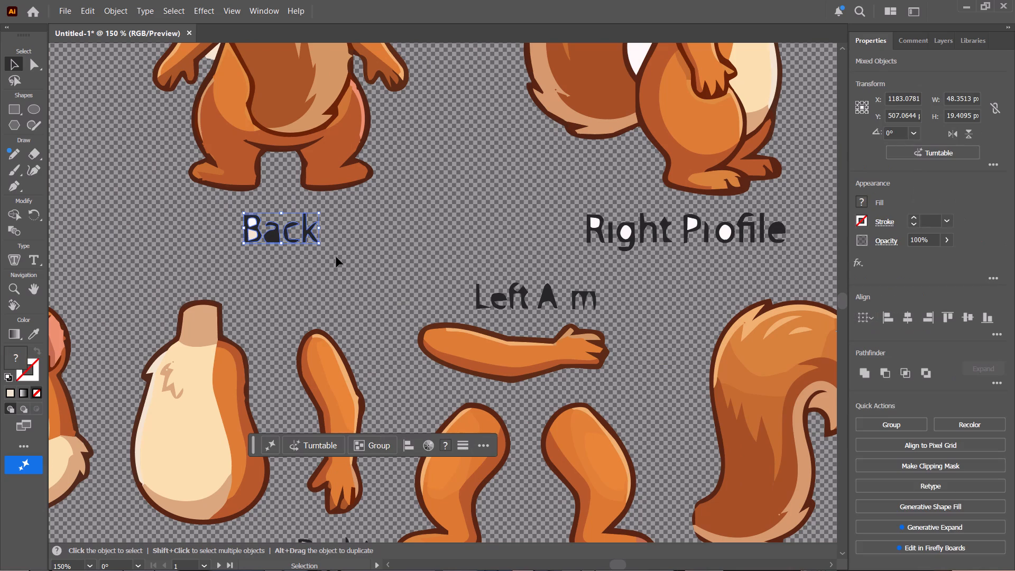
{"action": "key", "text": "Delete"}
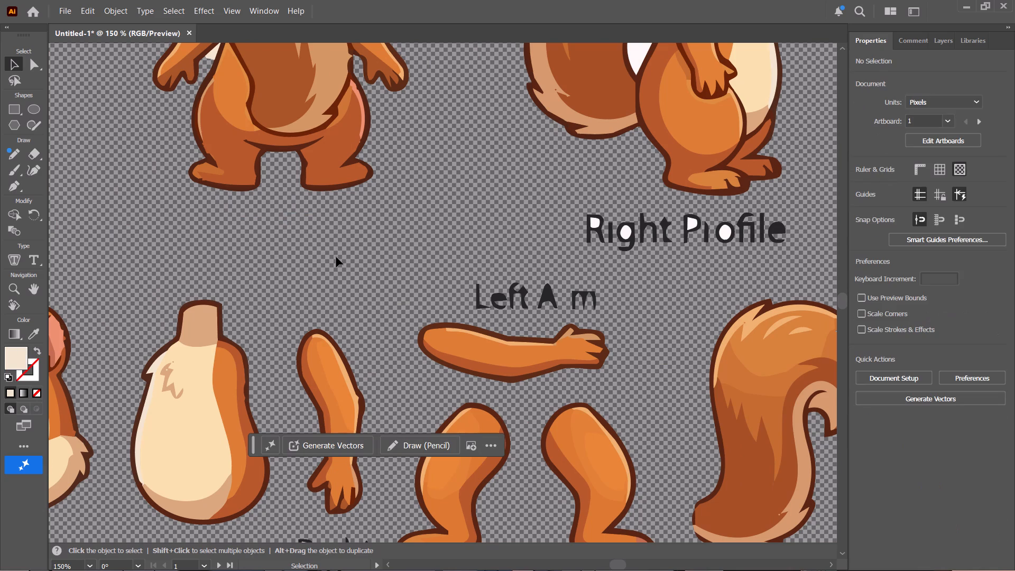
{"action": "left_click_drag", "start_coordinate": [543, 200], "coordinate": [802, 251]}
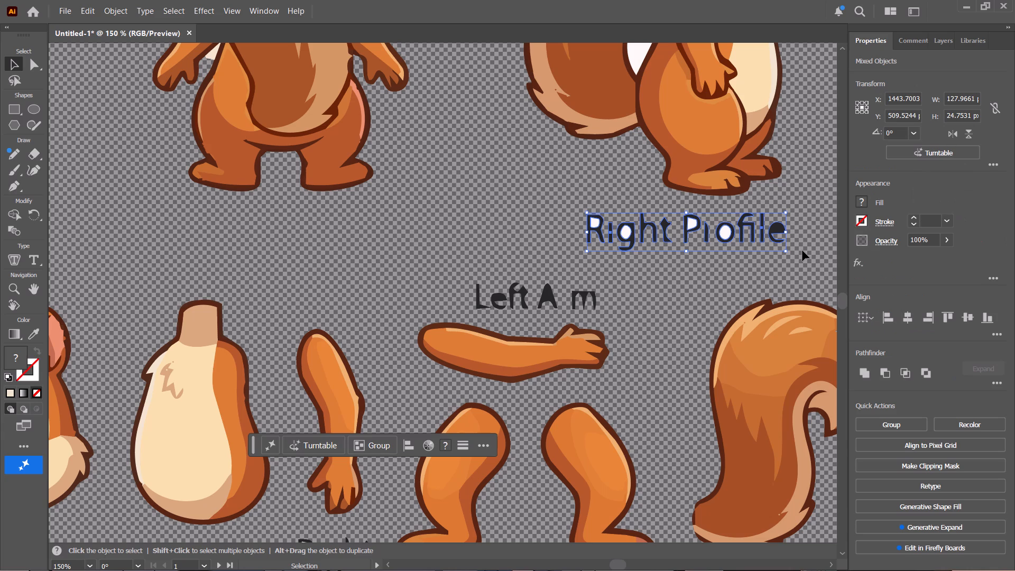
{"action": "key", "text": "Delete"}
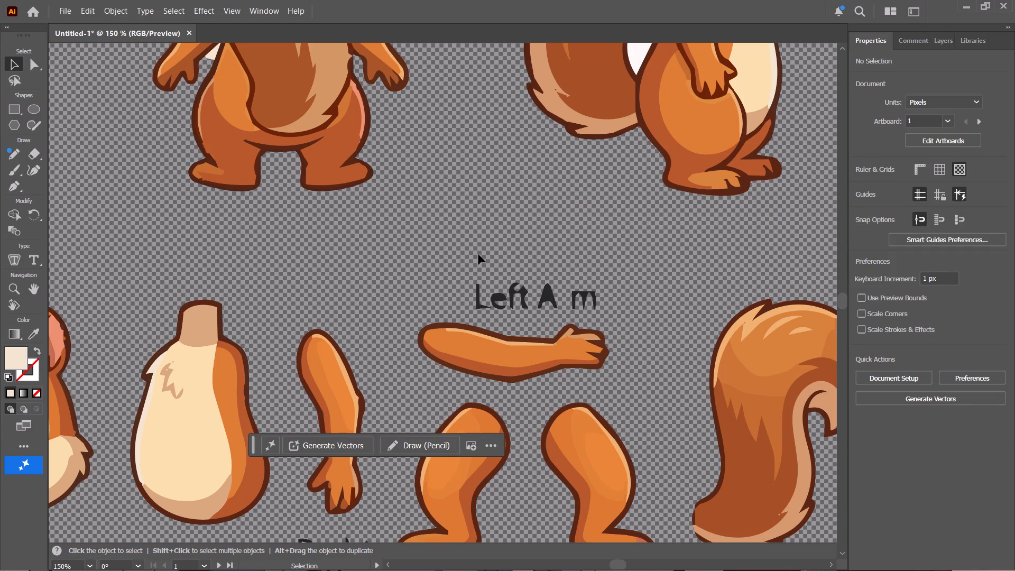
Select the letter shapes of the Left Arm label, without the arm below it, and delete them.
{"action": "left_click_drag", "start_coordinate": [456, 263], "coordinate": [620, 325]}
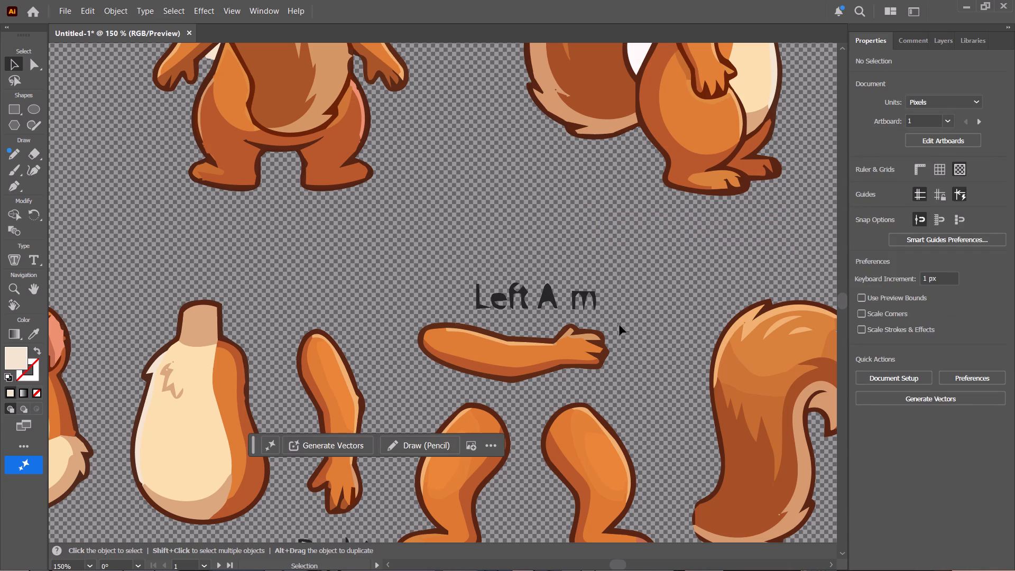
{"action": "left_click_drag", "start_coordinate": [620, 325], "coordinate": [620, 326]}
{"action": "left_click", "coordinate": [620, 326]}
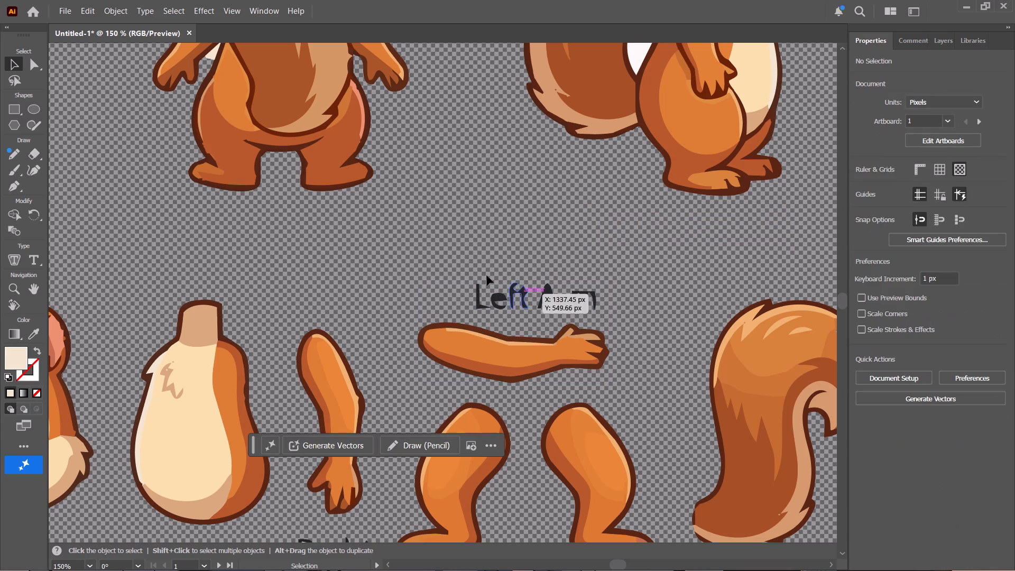
{"action": "left_click_drag", "start_coordinate": [467, 259], "coordinate": [603, 312]}
{"action": "key", "text": "Delete"}
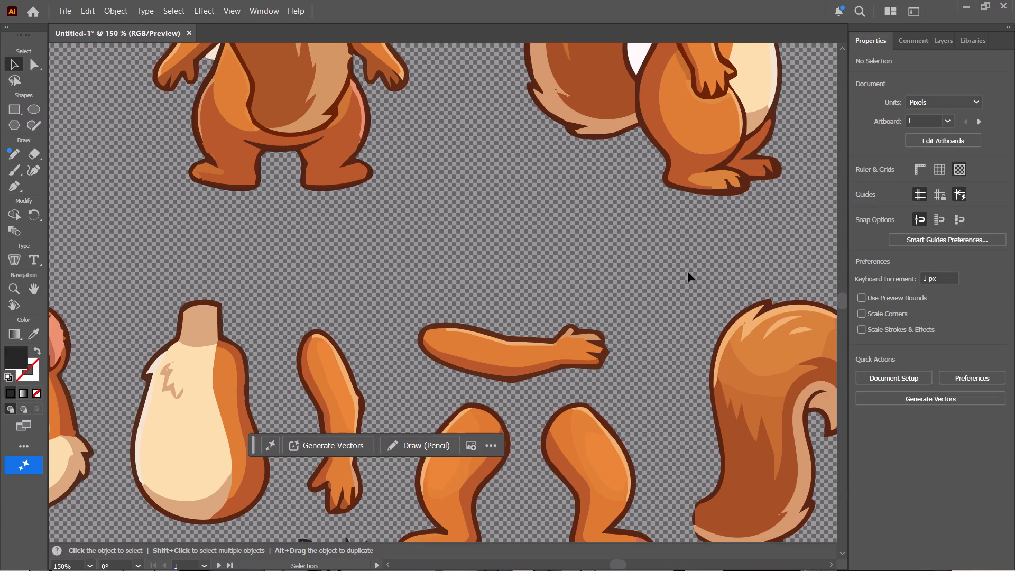
Delete the leftover white patch between the Right Profile squirrel's back and tail.
{"action": "scroll", "coordinate": [688, 272], "scroll_direction": "left", "scroll_amount": 2}
{"action": "scroll", "coordinate": [688, 272], "scroll_direction": "up", "scroll_amount": 7}
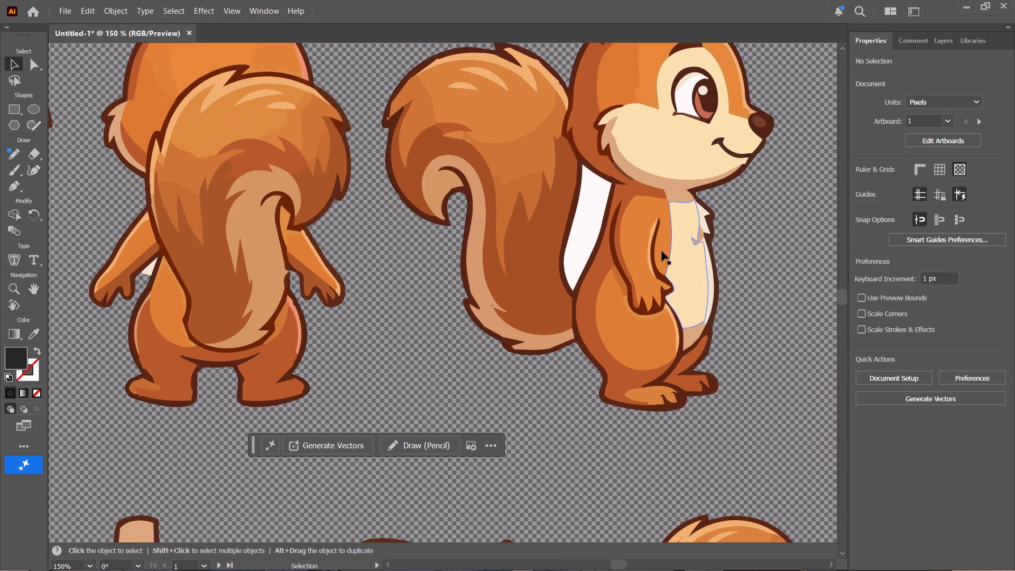
{"action": "left_click", "coordinate": [596, 214]}
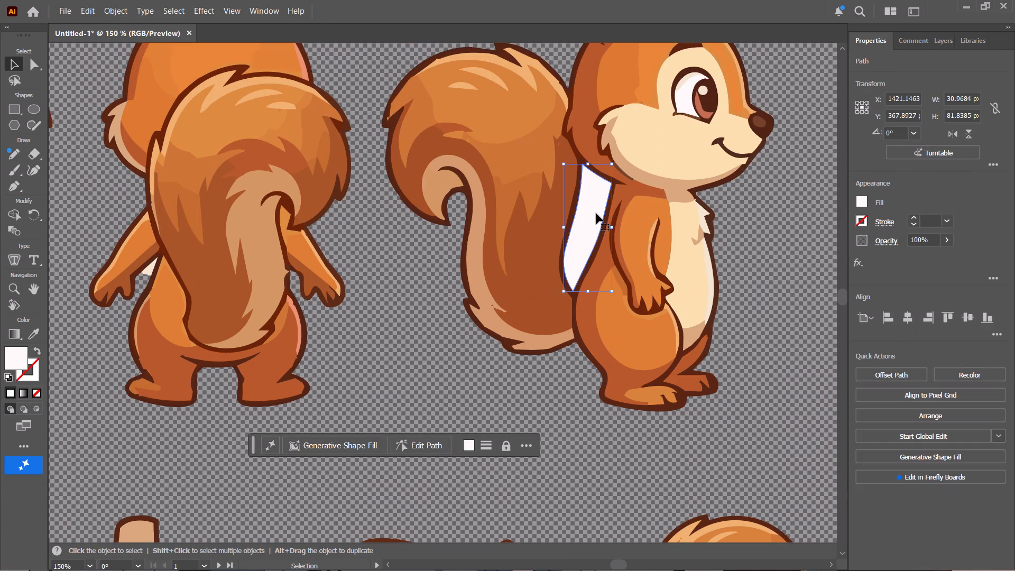
{"action": "key", "text": "Delete"}
Delete the Torso, Right Arm, Left Leg, Right Leg and Tail labels beneath the body parts, including stray letter fragments.
{"action": "scroll", "coordinate": [687, 282], "scroll_direction": "down", "scroll_amount": 2}
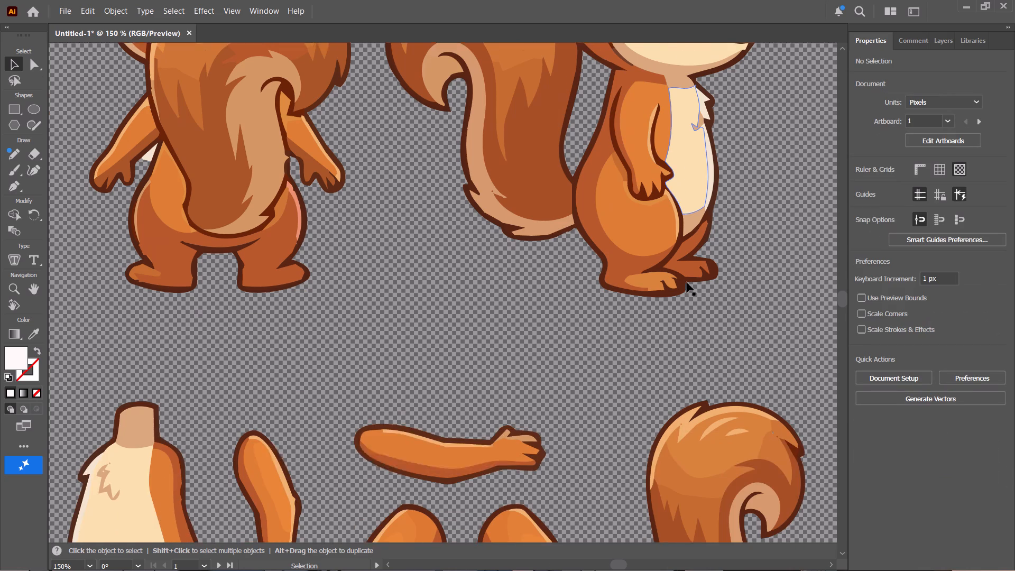
{"action": "scroll", "coordinate": [687, 282], "scroll_direction": "down", "scroll_amount": 2}
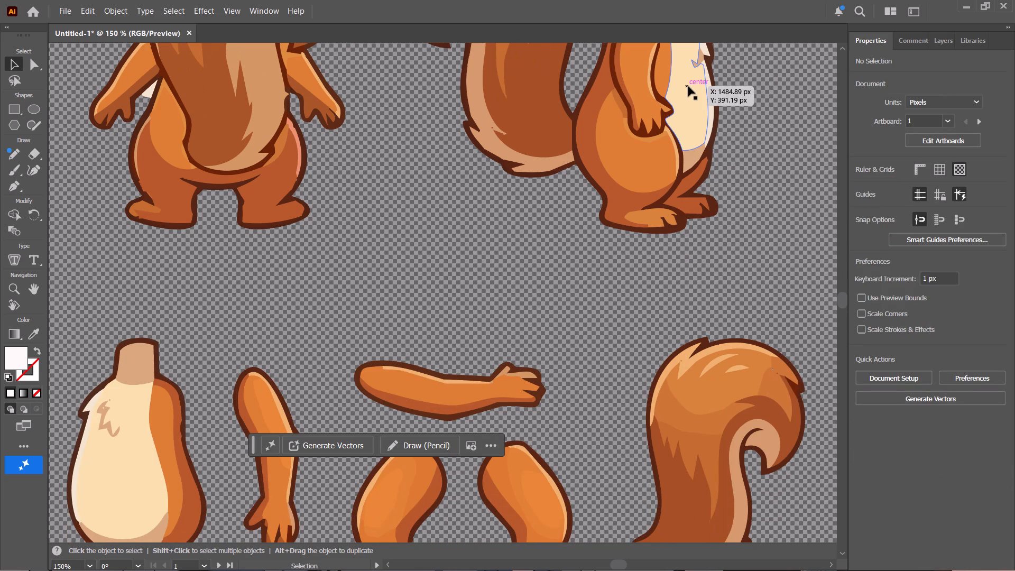
{"action": "scroll", "coordinate": [615, 262], "scroll_direction": "down", "scroll_amount": 3}
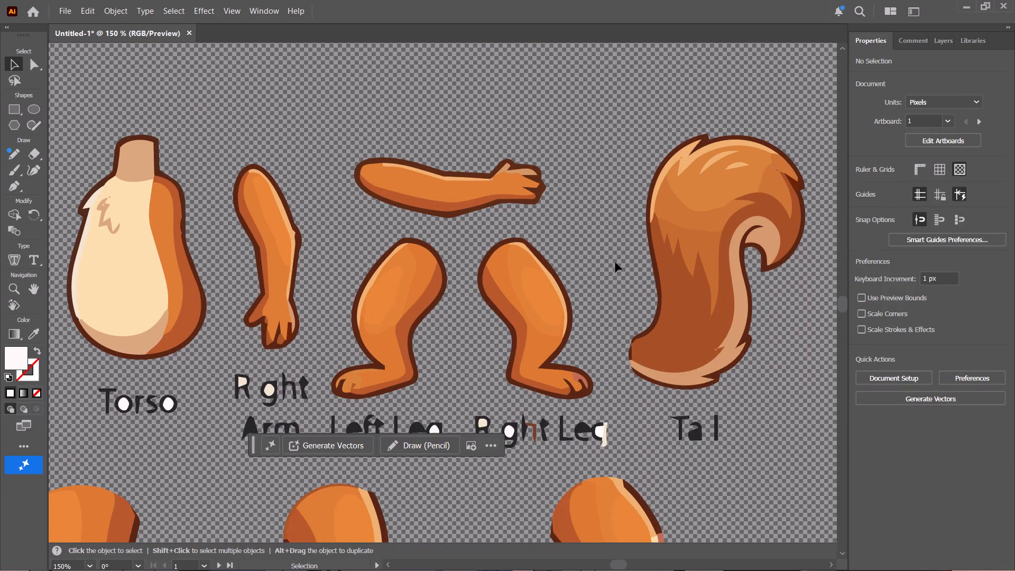
{"action": "scroll", "coordinate": [615, 262], "scroll_direction": "down", "scroll_amount": 2}
{"action": "scroll", "coordinate": [509, 290], "scroll_direction": "down", "scroll_amount": 1}
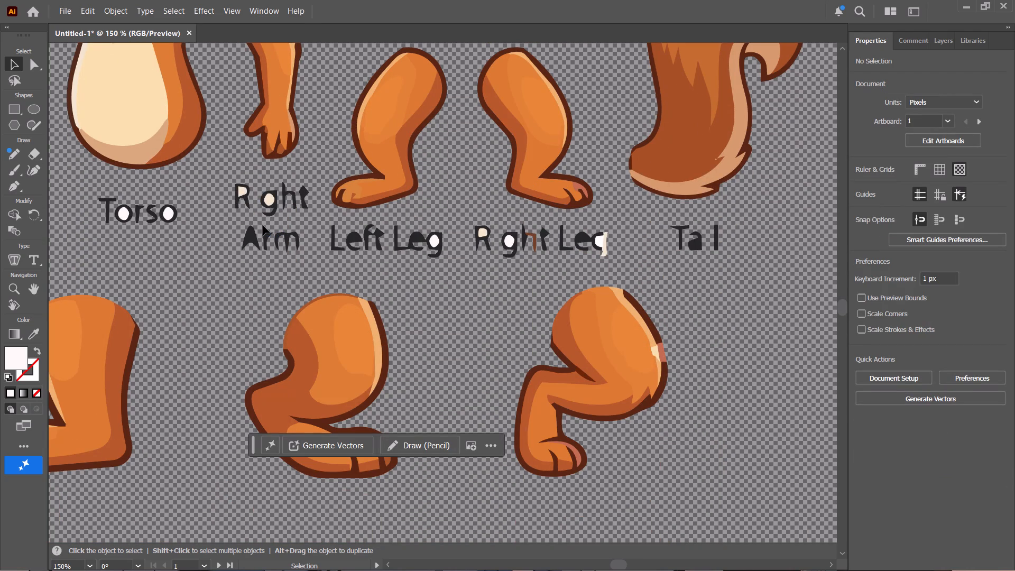
{"action": "left_click_drag", "start_coordinate": [89, 192], "coordinate": [286, 233]}
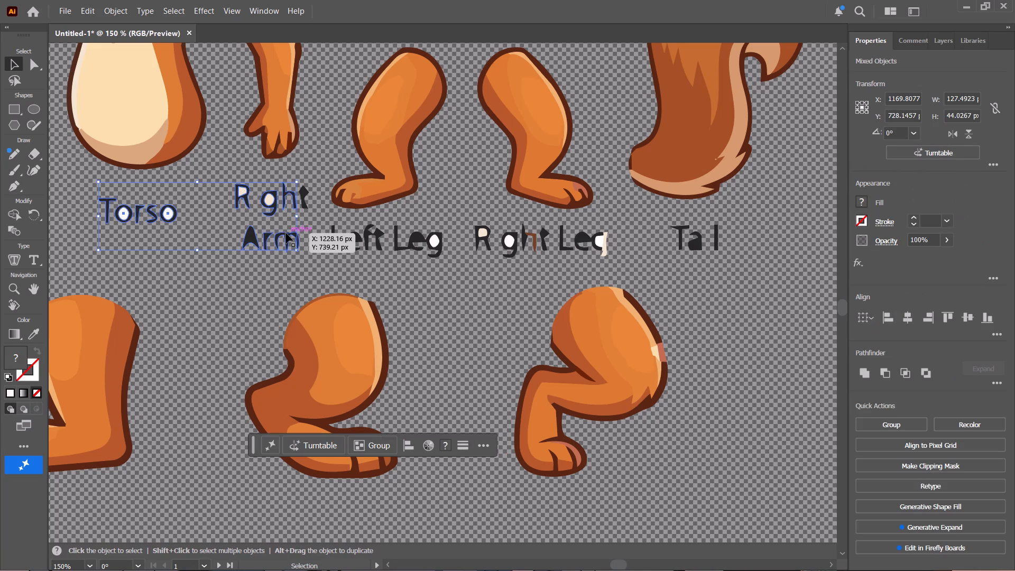
{"action": "key", "text": "Delete"}
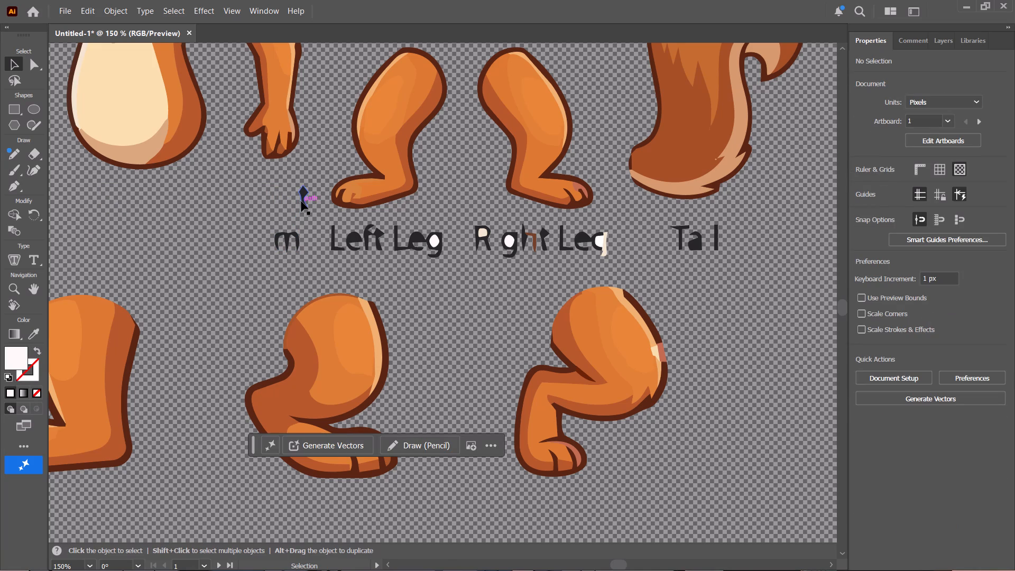
{"action": "left_click", "coordinate": [301, 201]}
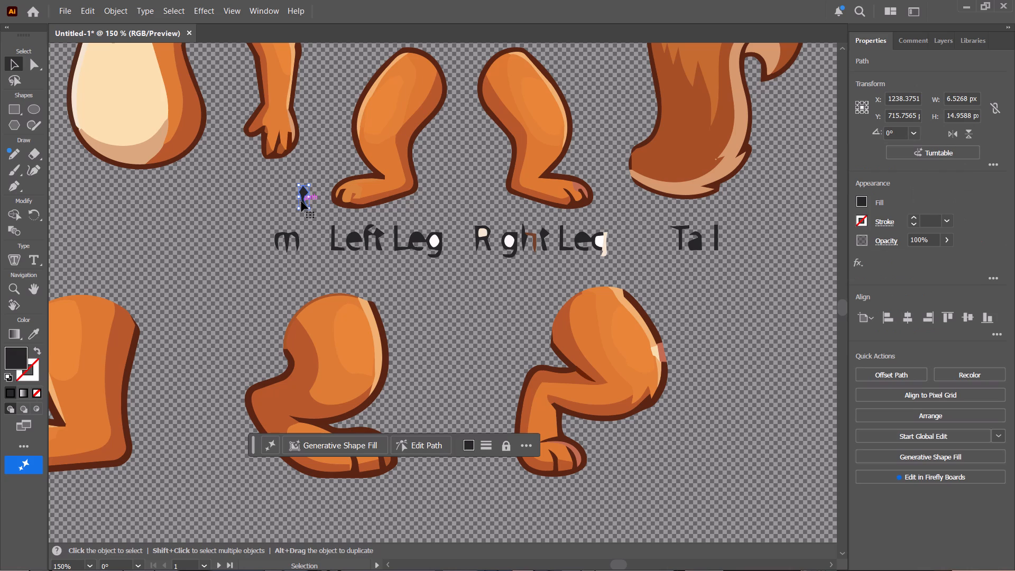
{"action": "key", "text": "Delete"}
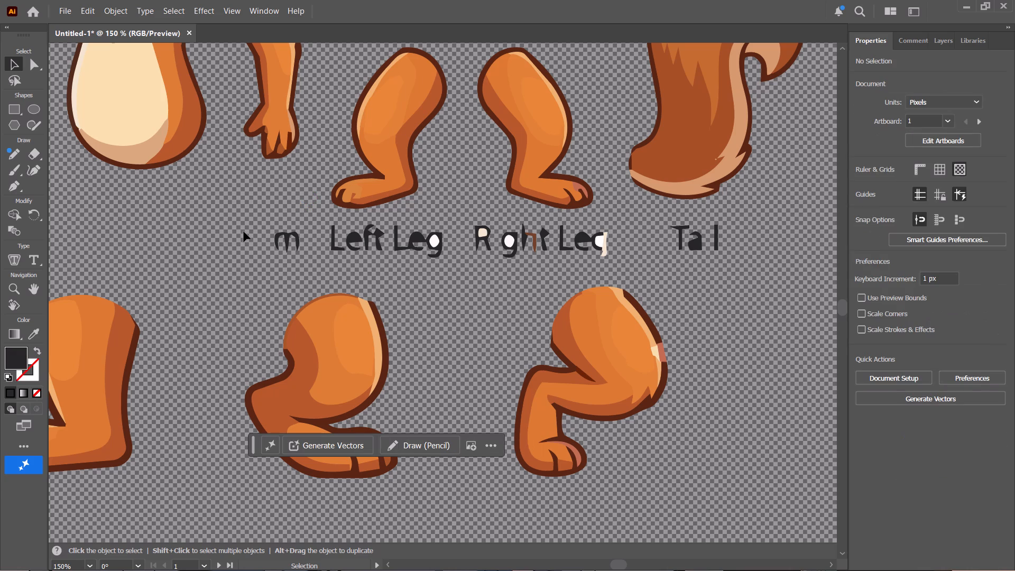
{"action": "left_click_drag", "start_coordinate": [244, 232], "coordinate": [750, 255]}
{"action": "left_click_drag", "start_coordinate": [750, 255], "coordinate": [773, 255]}
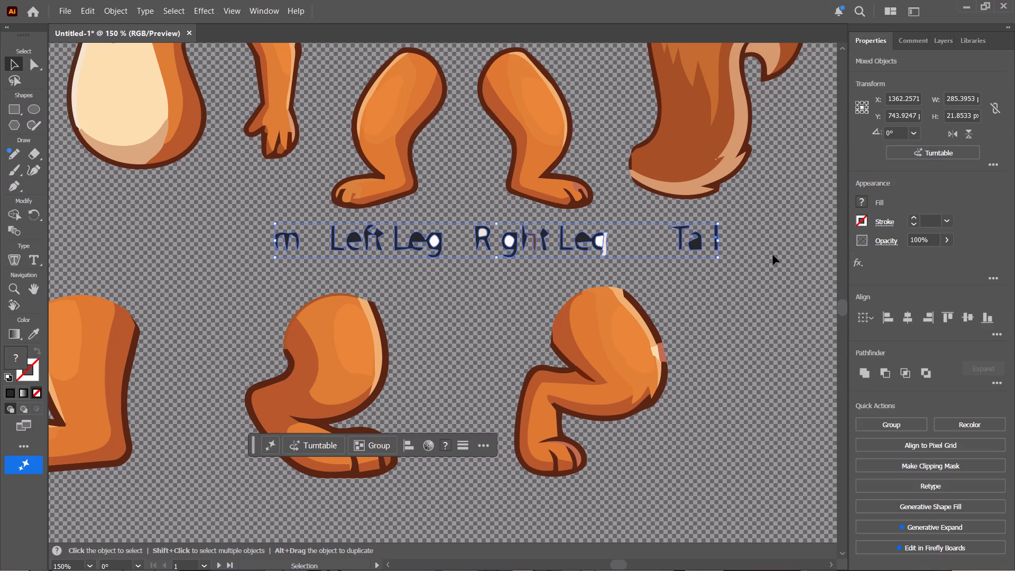
{"action": "key", "text": "Delete"}
Delete the remaining "ead" letters of the Head label beneath the smiling squirrel head.
{"action": "scroll", "coordinate": [551, 277], "scroll_direction": "right", "scroll_amount": 4}
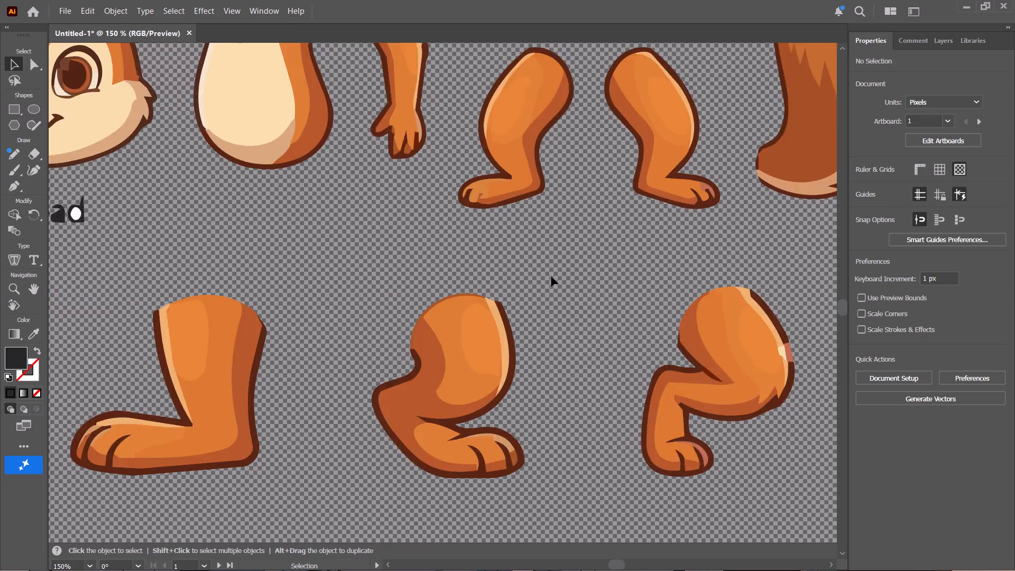
{"action": "scroll", "coordinate": [551, 277], "scroll_direction": "right", "scroll_amount": 11}
{"action": "left_click_drag", "start_coordinate": [580, 201], "coordinate": [669, 247]}
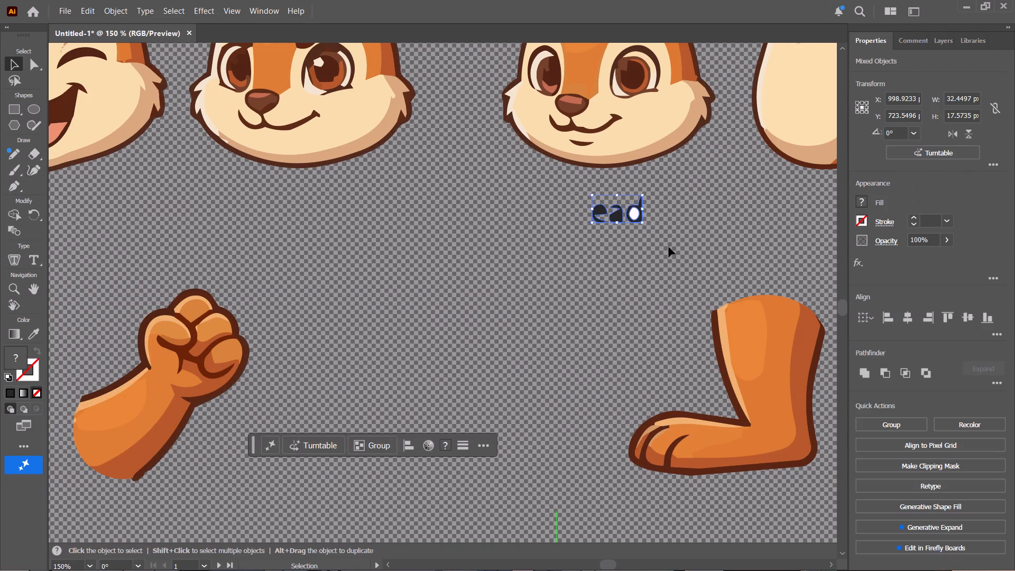
{"action": "key", "text": "Delete"}
Select all letter shapes of the Front label beneath the front-facing squirrel and delete them.
{"action": "scroll", "coordinate": [669, 247], "scroll_direction": "right", "scroll_amount": 14}
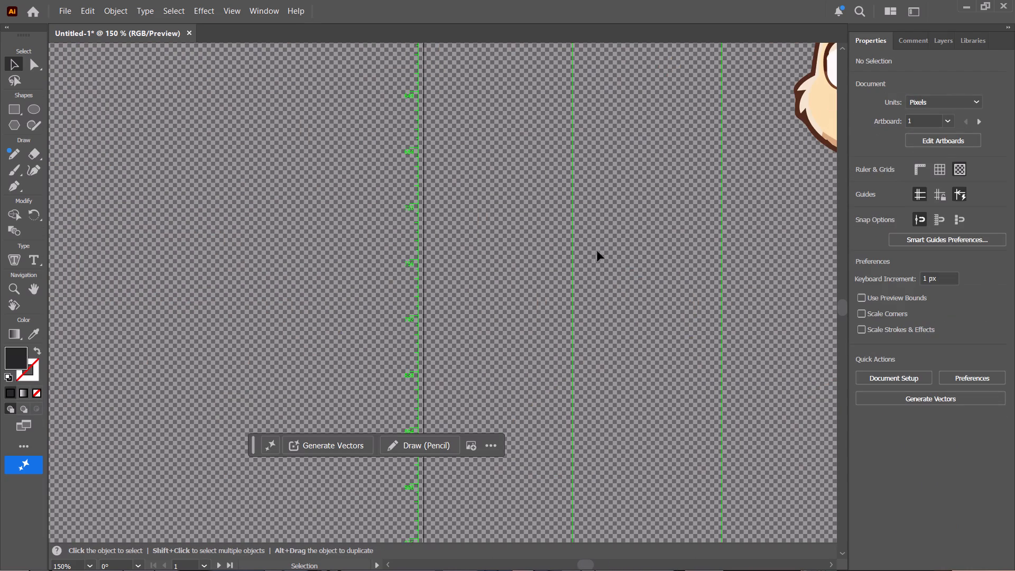
{"action": "scroll", "coordinate": [587, 250], "scroll_direction": "left", "scroll_amount": 7}
{"action": "scroll", "coordinate": [587, 250], "scroll_direction": "down", "scroll_amount": 3, "text": "ctrl"}
{"action": "scroll", "coordinate": [587, 250], "scroll_direction": "up", "scroll_amount": 2}
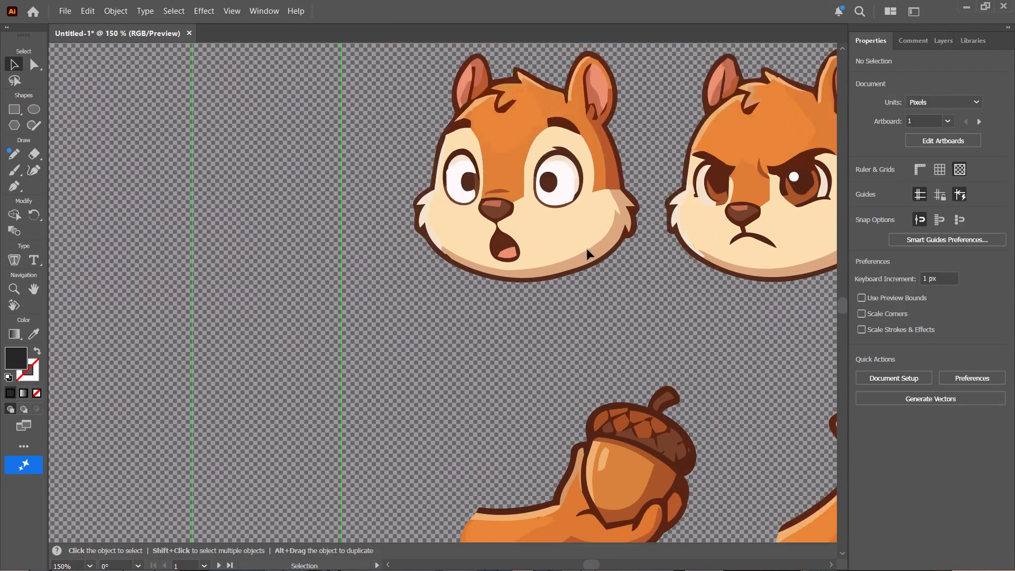
{"action": "scroll", "coordinate": [587, 250], "scroll_direction": "up", "scroll_amount": 5}
{"action": "left_click_drag", "start_coordinate": [521, 233], "coordinate": [630, 280]}
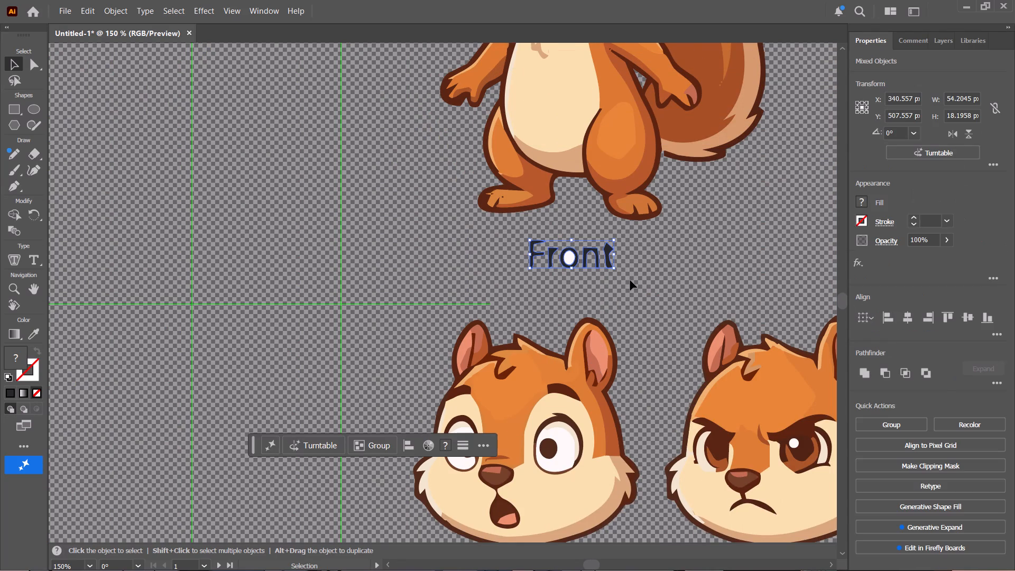
{"action": "key", "text": "Delete"}
Delete the small leftover cream patch between the back-view squirrel's arm and its body.
{"action": "scroll", "coordinate": [630, 280], "scroll_direction": "up", "scroll_amount": 6}
{"action": "scroll", "coordinate": [630, 280], "scroll_direction": "left", "scroll_amount": 3}
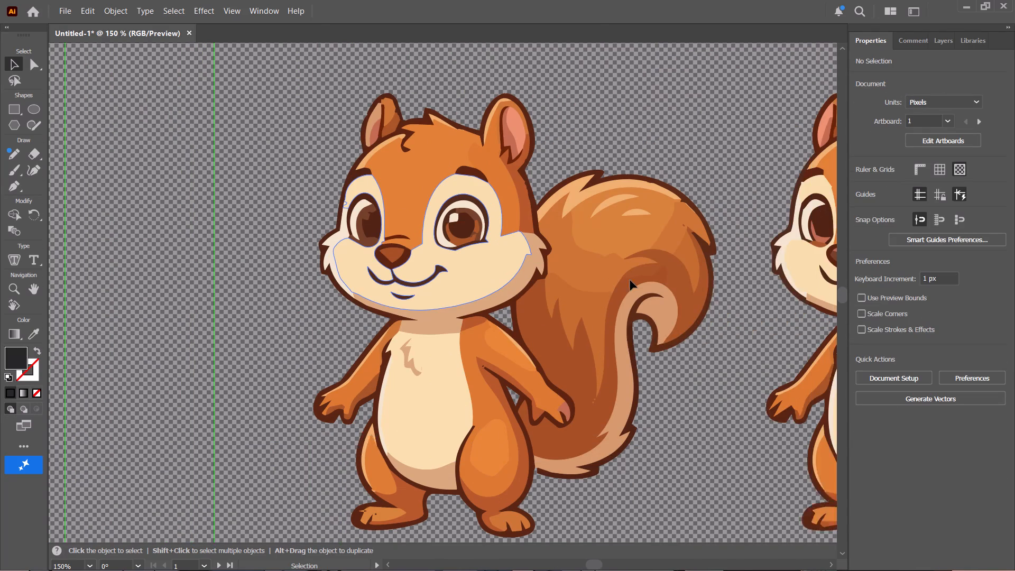
{"action": "scroll", "coordinate": [630, 280], "scroll_direction": "left", "scroll_amount": 6}
{"action": "scroll", "coordinate": [630, 280], "scroll_direction": "down", "scroll_amount": 1}
{"action": "scroll", "coordinate": [630, 280], "scroll_direction": "left", "scroll_amount": 2}
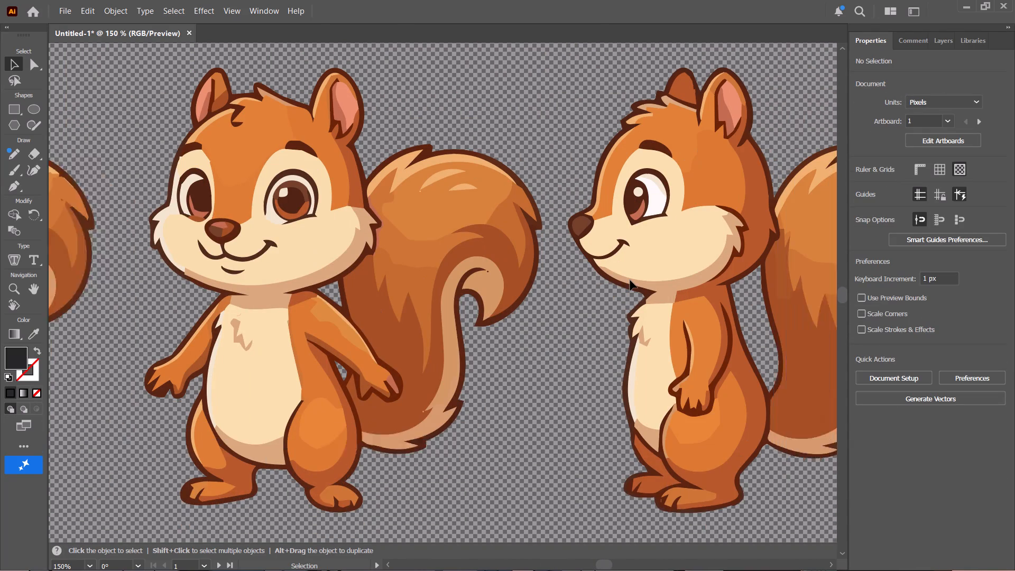
{"action": "scroll", "coordinate": [630, 280], "scroll_direction": "left", "scroll_amount": 11}
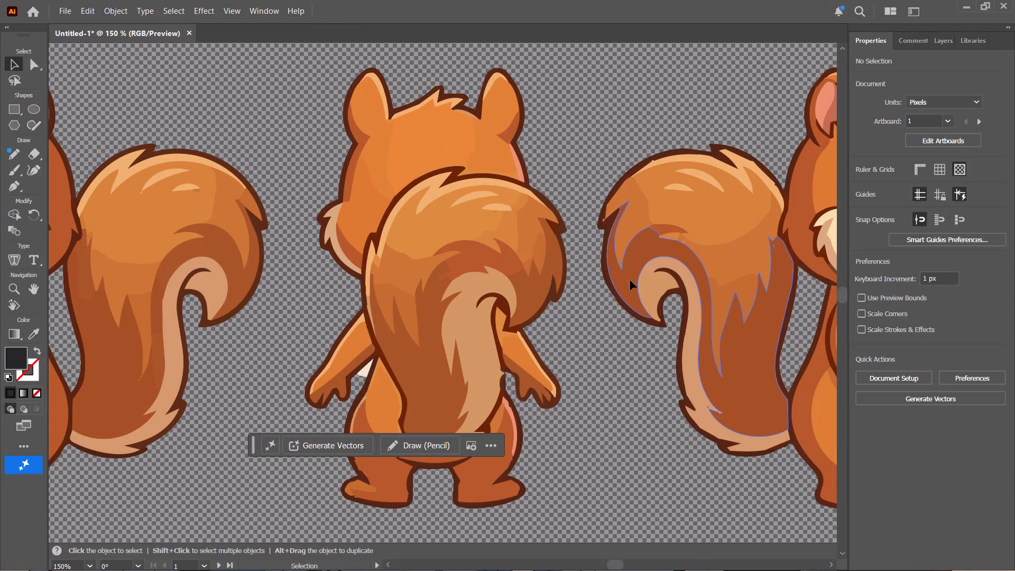
{"action": "left_click", "coordinate": [365, 373]}
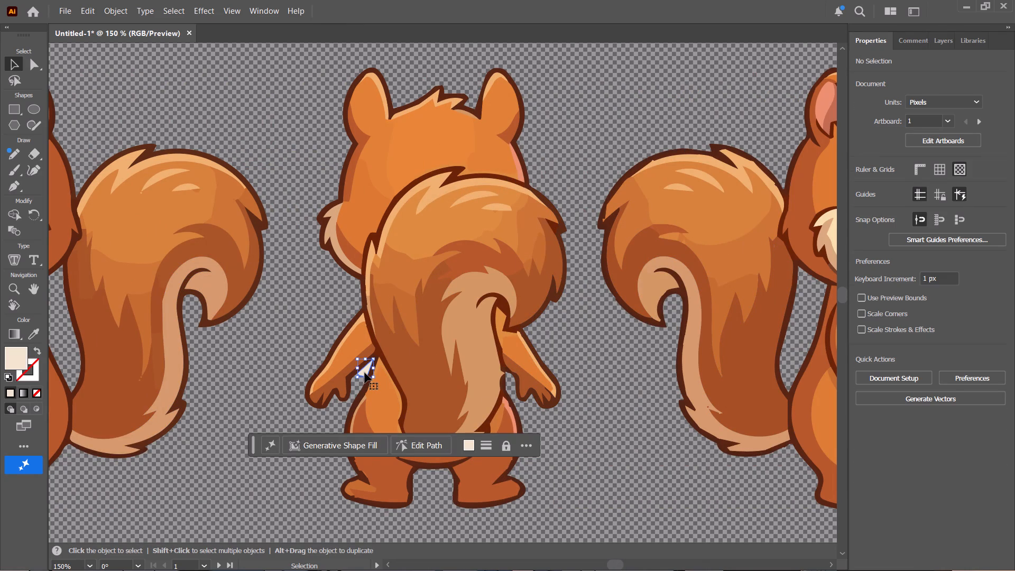
{"action": "key", "text": "Delete"}
Examine the right profile squirrel, separate limbs, tail, heads and hand poses for leftover patches or label fragments.
{"action": "scroll", "coordinate": [592, 410], "scroll_direction": "left", "scroll_amount": 3}
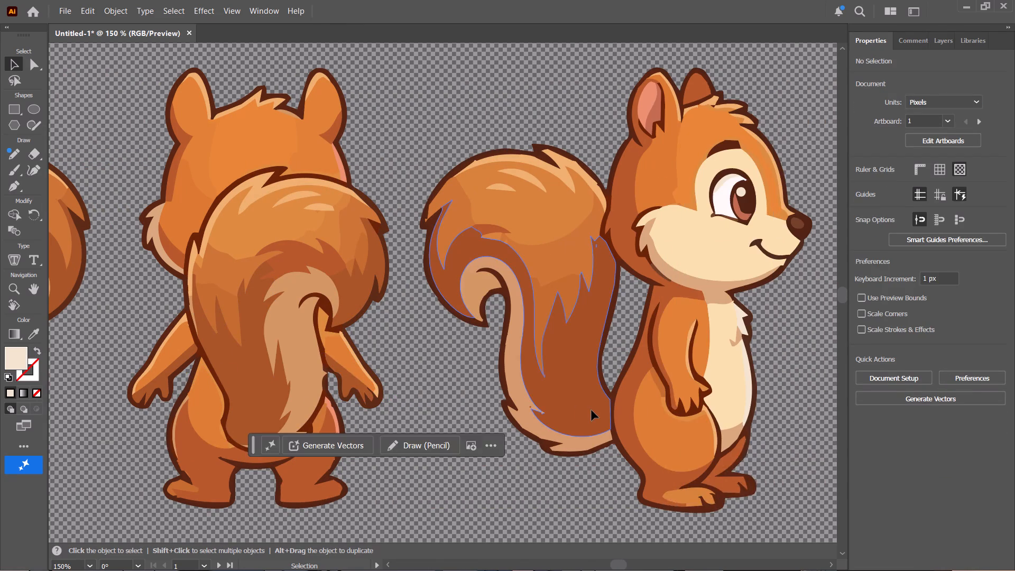
{"action": "scroll", "coordinate": [592, 410], "scroll_direction": "left", "scroll_amount": 4}
{"action": "scroll", "coordinate": [592, 410], "scroll_direction": "down", "scroll_amount": 7}
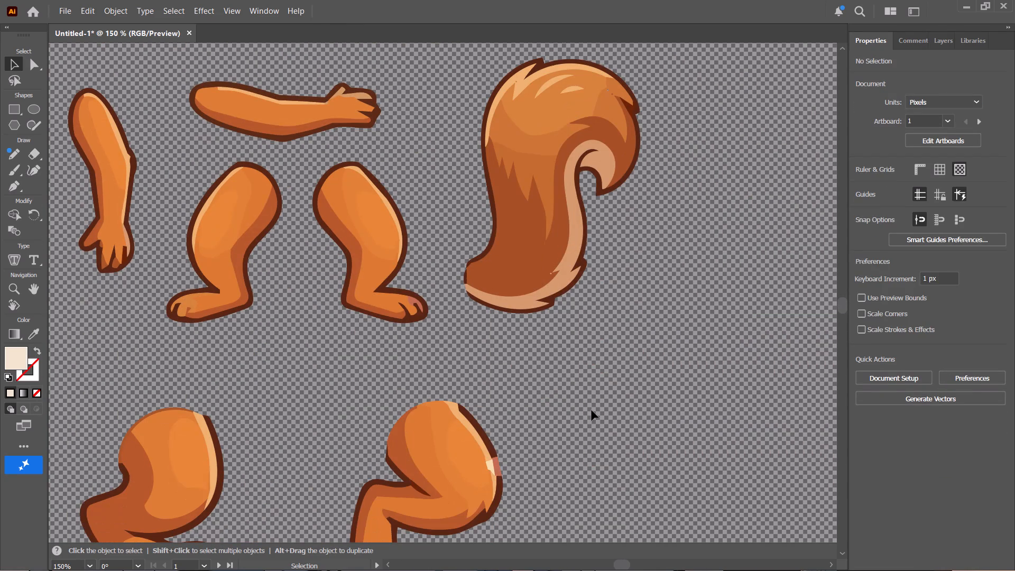
{"action": "scroll", "coordinate": [592, 410], "scroll_direction": "down", "scroll_amount": 5}
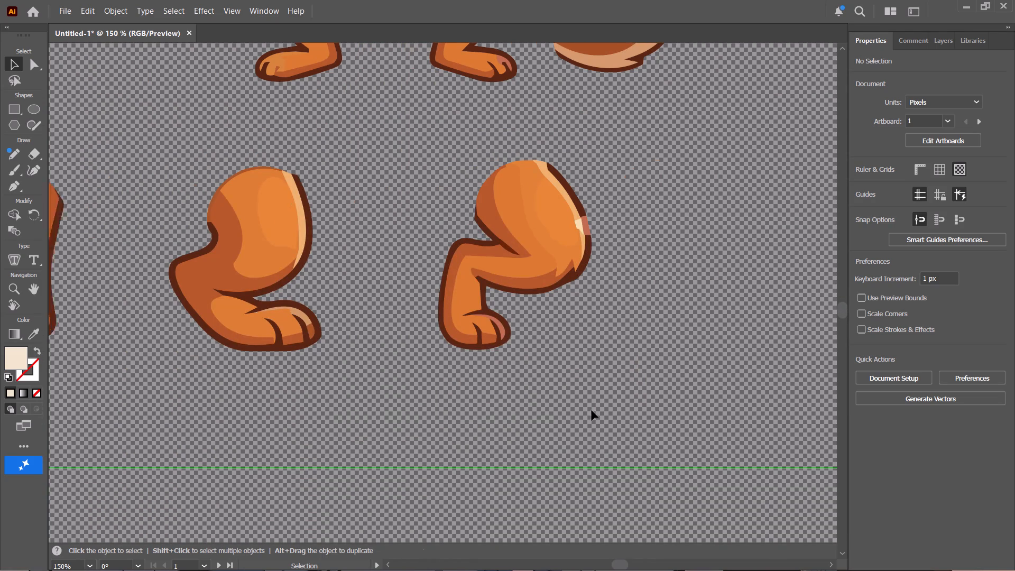
{"action": "scroll", "coordinate": [592, 410], "scroll_direction": "down", "scroll_amount": 1}
{"action": "scroll", "coordinate": [592, 410], "scroll_direction": "up", "scroll_amount": 5}
{"action": "scroll", "coordinate": [592, 410], "scroll_direction": "right", "scroll_amount": 9}
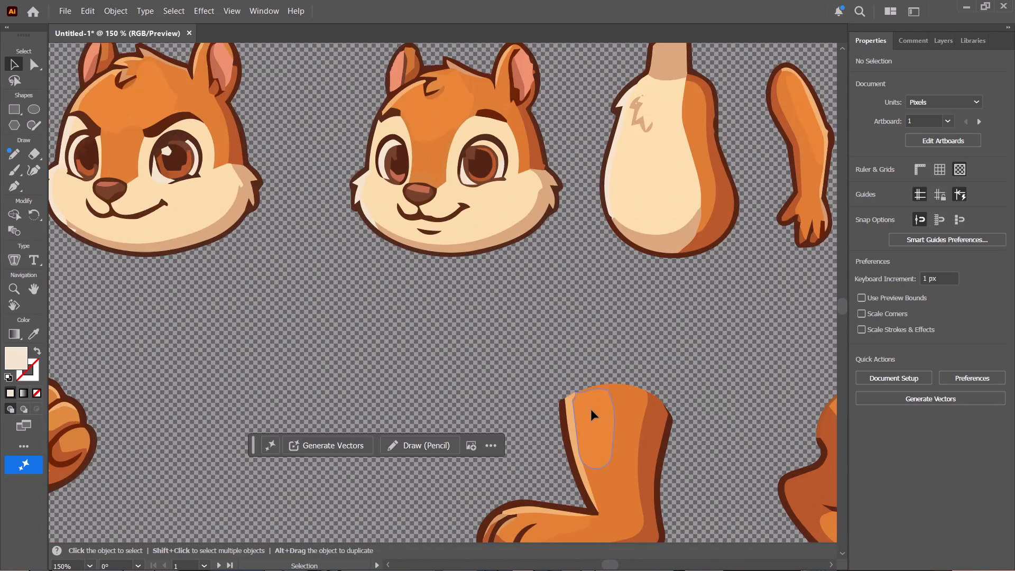
{"action": "scroll", "coordinate": [592, 410], "scroll_direction": "right", "scroll_amount": 16}
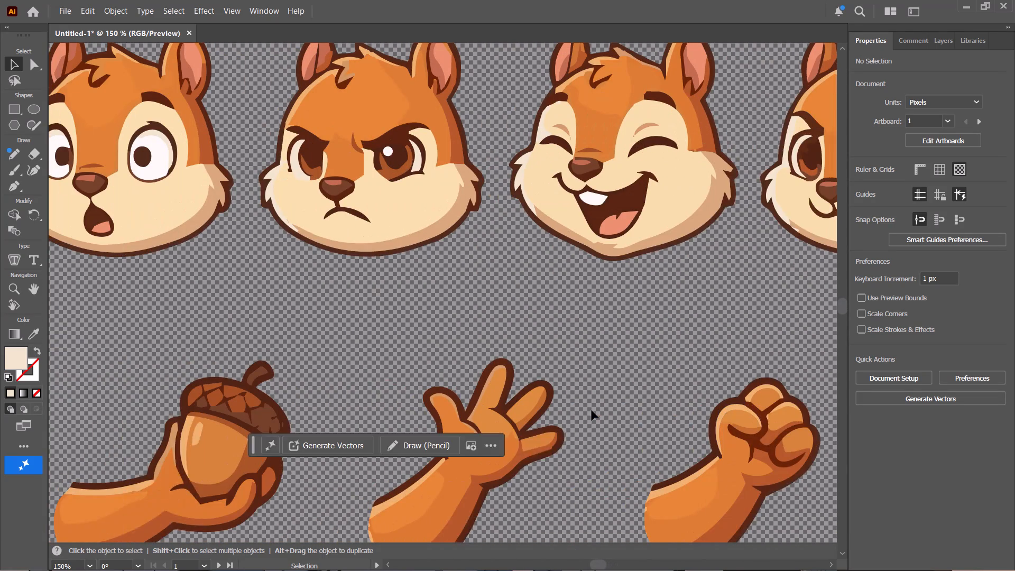
{"action": "scroll", "coordinate": [592, 410], "scroll_direction": "right", "scroll_amount": 6}
{"action": "scroll", "coordinate": [592, 410], "scroll_direction": "down", "scroll_amount": 2}
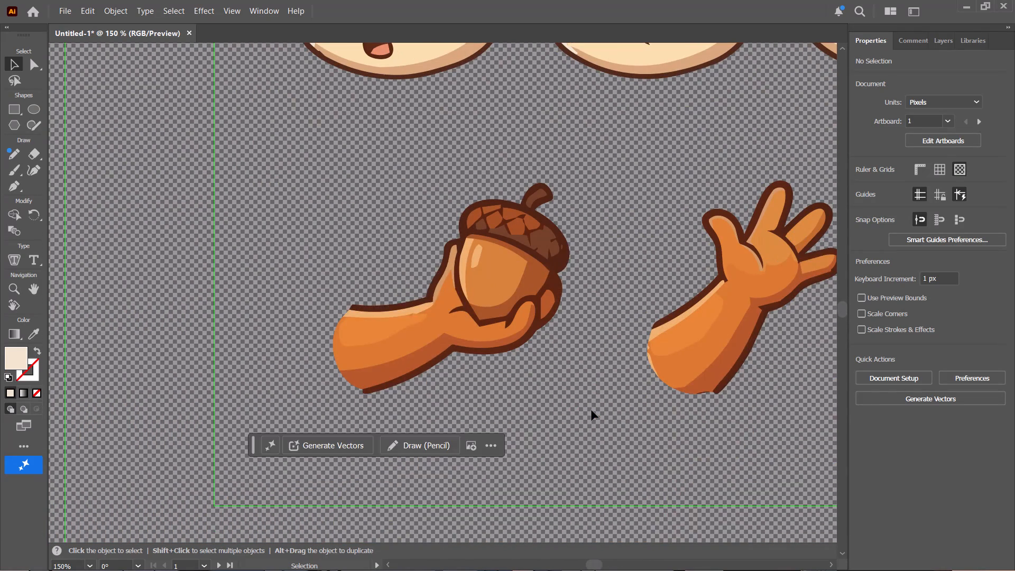
Examine the hand poses, expression heads, full-body squirrels, separate legs and the whole artboard for leftover patches or label fragments.
{"action": "scroll", "coordinate": [592, 410], "scroll_direction": "down", "scroll_amount": 1}
{"action": "scroll", "coordinate": [592, 410], "scroll_direction": "up", "scroll_amount": 3}
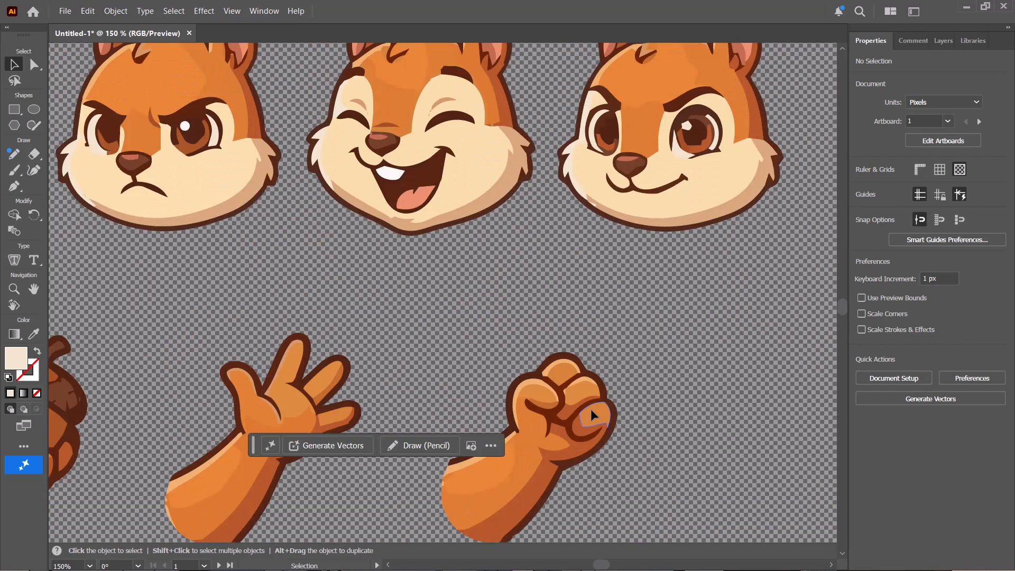
{"action": "scroll", "coordinate": [592, 410], "scroll_direction": "up", "scroll_amount": 7}
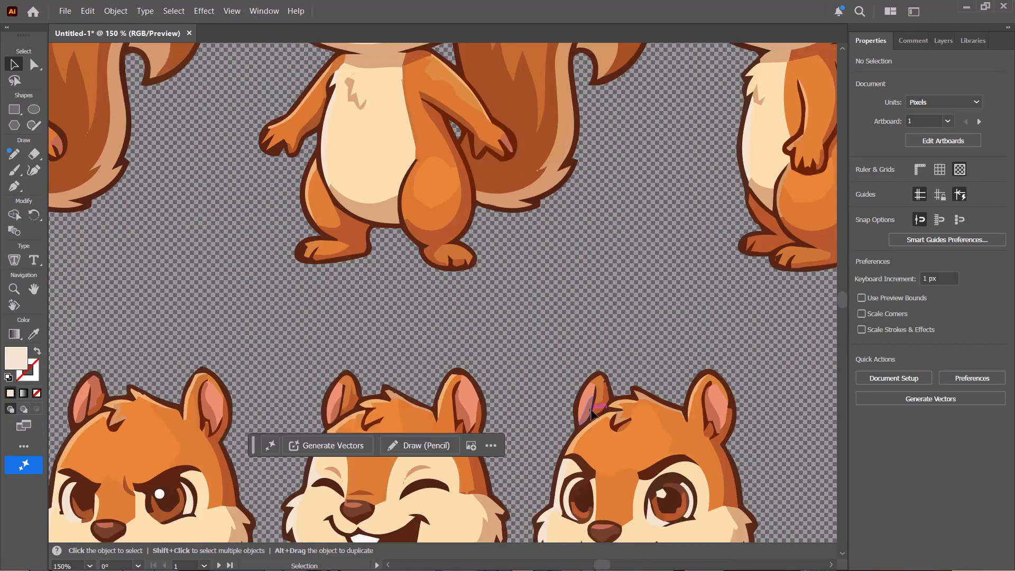
{"action": "scroll", "coordinate": [592, 410], "scroll_direction": "up", "scroll_amount": 5}
{"action": "scroll", "coordinate": [592, 410], "scroll_direction": "right", "scroll_amount": 5}
{"action": "scroll", "coordinate": [592, 410], "scroll_direction": "left", "scroll_amount": 4}
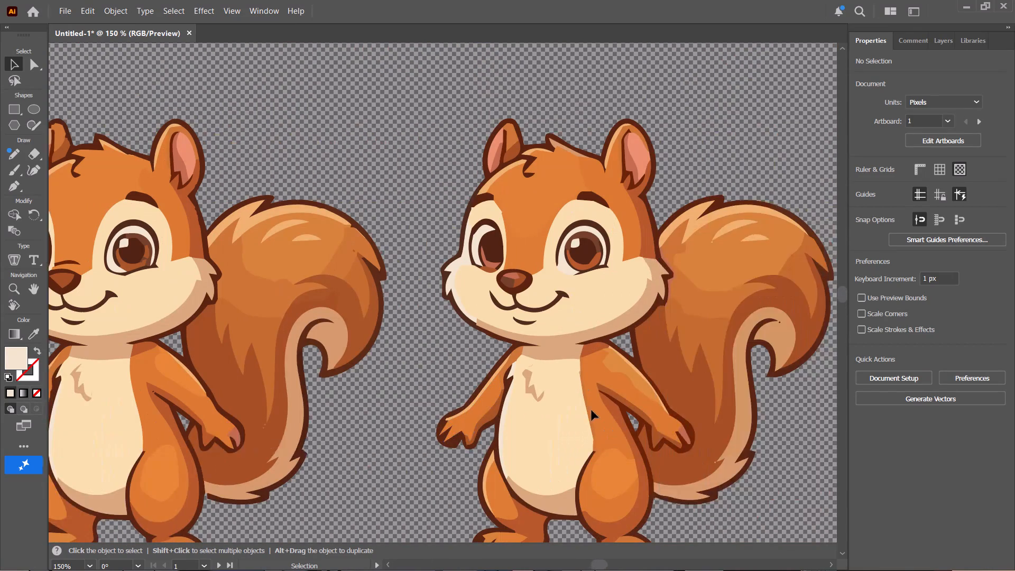
{"action": "scroll", "coordinate": [592, 410], "scroll_direction": "left", "scroll_amount": 18}
{"action": "scroll", "coordinate": [592, 410], "scroll_direction": "down", "scroll_amount": 4}
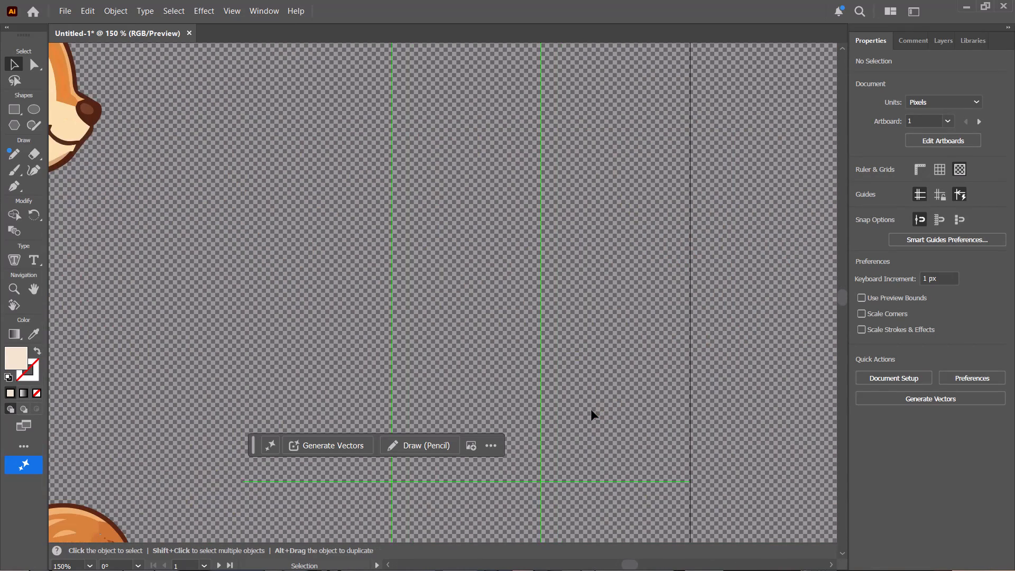
{"action": "scroll", "coordinate": [457, 375], "scroll_direction": "down", "scroll_amount": 5}
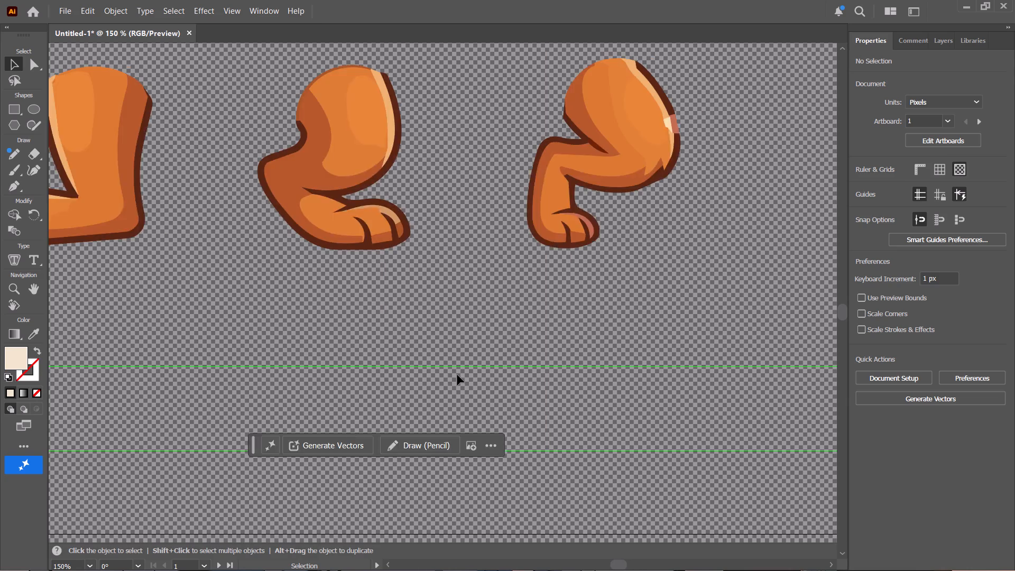
{"action": "scroll", "coordinate": [457, 375], "scroll_direction": "down", "scroll_amount": 2}
{"action": "scroll", "coordinate": [457, 375], "scroll_direction": "down", "scroll_amount": 5, "text": "ctrl"}
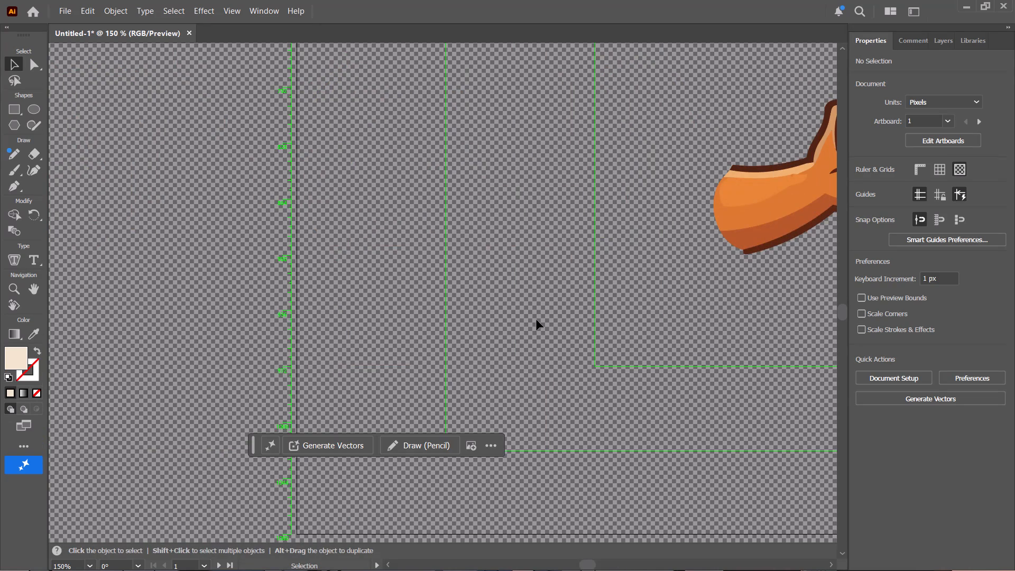
{"action": "scroll", "coordinate": [537, 320], "scroll_direction": "up", "scroll_amount": 4}
{"action": "key", "text": "ctrl+minus"}
{"action": "key", "text": "ctrl+minus"}
{"action": "key", "text": "ctrl+minus"}
{"action": "key", "text": "ctrl+minus"}
{"action": "key", "text": "ctrl+minus"}
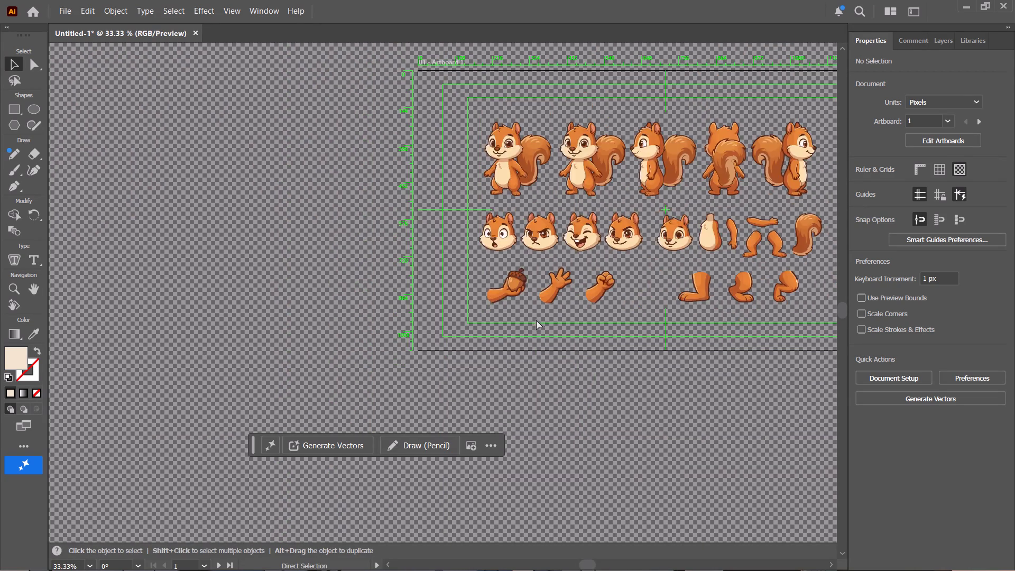
{"action": "key", "text": "ctrl+minus"}
{"action": "scroll", "coordinate": [537, 320], "scroll_direction": "left", "scroll_amount": 2}
{"action": "scroll", "coordinate": [537, 320], "scroll_direction": "up", "scroll_amount": 2, "text": "ctrl"}
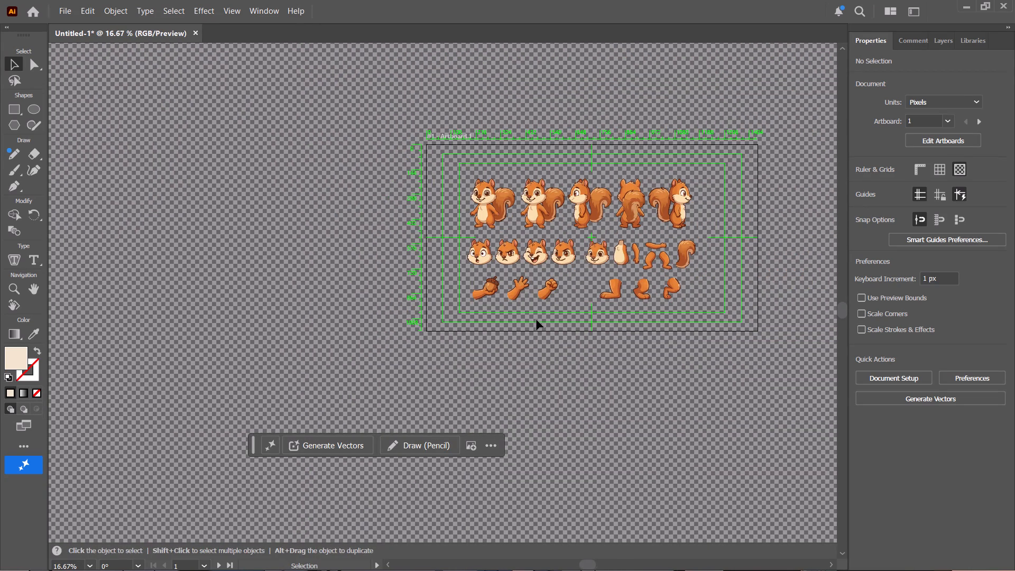
{"action": "scroll", "coordinate": [529, 238], "scroll_direction": "up", "scroll_amount": 3, "text": "ctrl"}
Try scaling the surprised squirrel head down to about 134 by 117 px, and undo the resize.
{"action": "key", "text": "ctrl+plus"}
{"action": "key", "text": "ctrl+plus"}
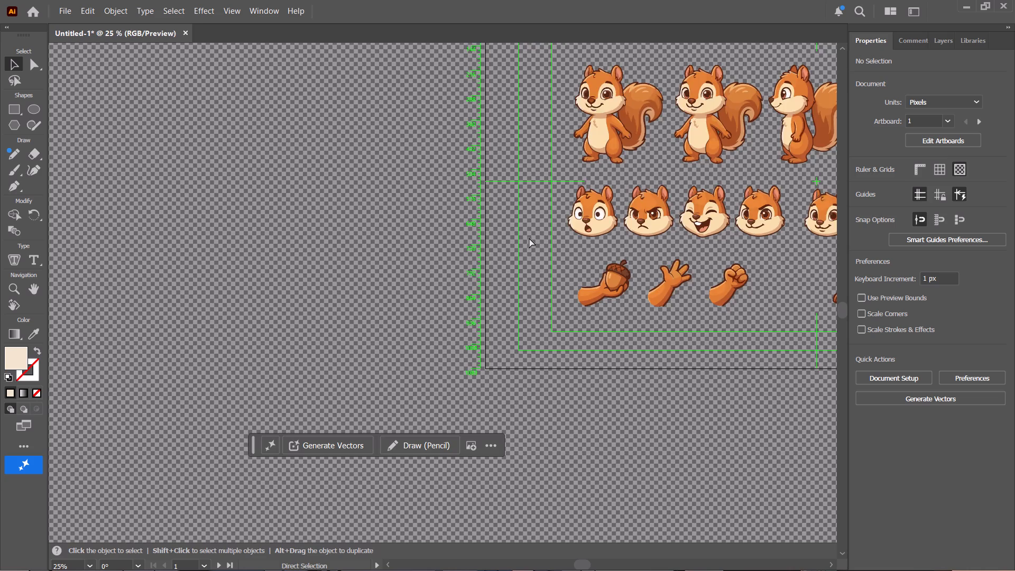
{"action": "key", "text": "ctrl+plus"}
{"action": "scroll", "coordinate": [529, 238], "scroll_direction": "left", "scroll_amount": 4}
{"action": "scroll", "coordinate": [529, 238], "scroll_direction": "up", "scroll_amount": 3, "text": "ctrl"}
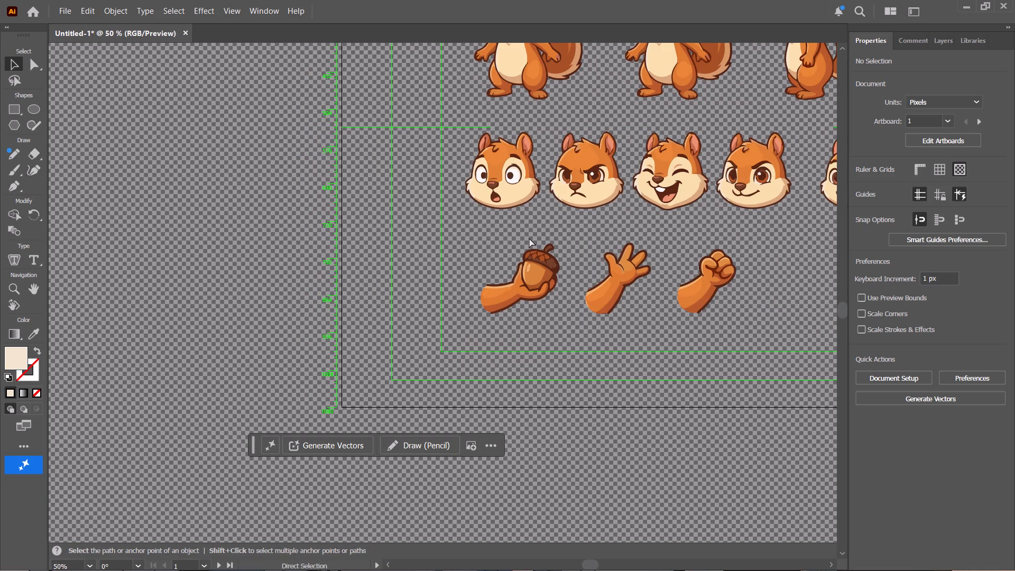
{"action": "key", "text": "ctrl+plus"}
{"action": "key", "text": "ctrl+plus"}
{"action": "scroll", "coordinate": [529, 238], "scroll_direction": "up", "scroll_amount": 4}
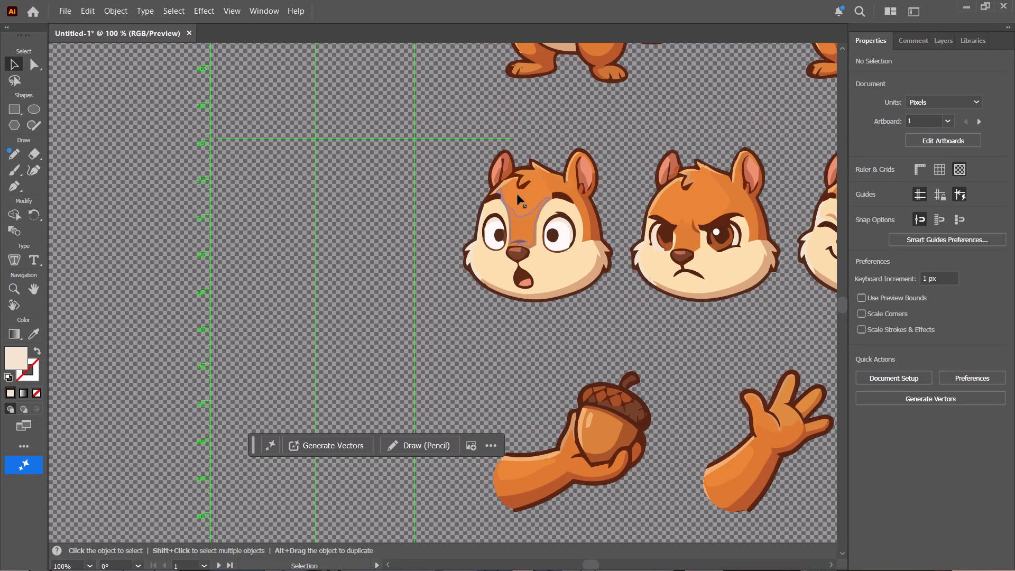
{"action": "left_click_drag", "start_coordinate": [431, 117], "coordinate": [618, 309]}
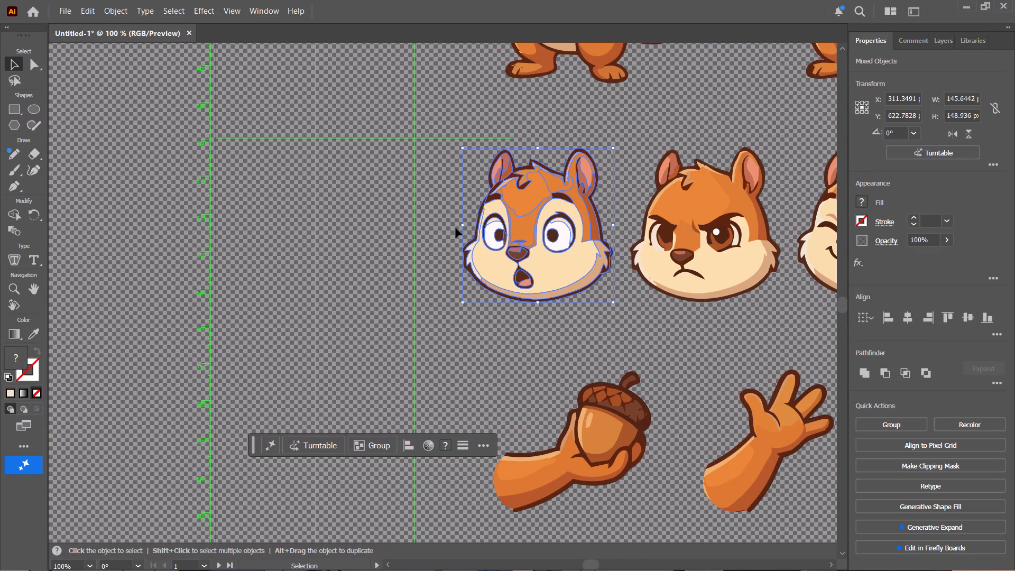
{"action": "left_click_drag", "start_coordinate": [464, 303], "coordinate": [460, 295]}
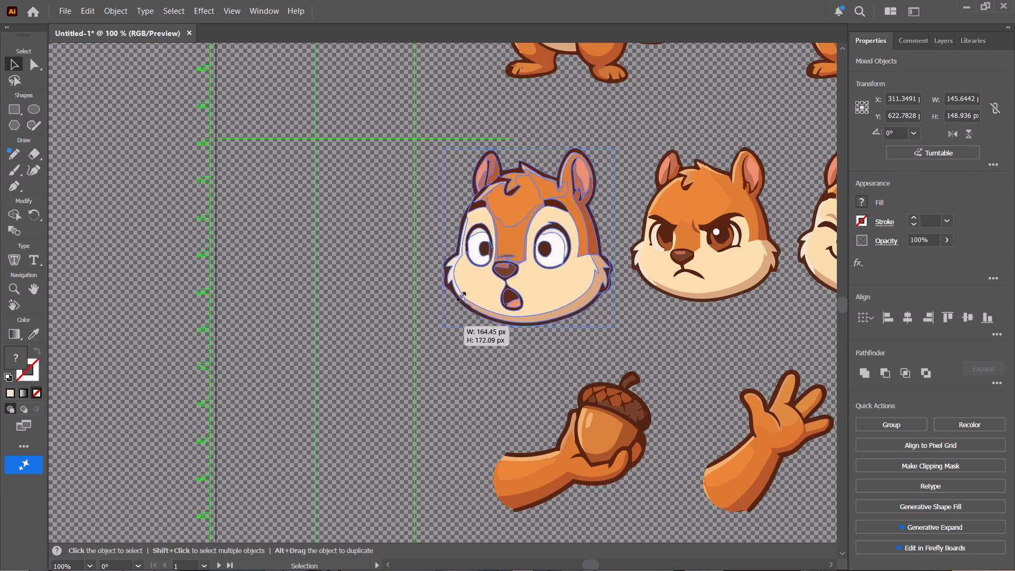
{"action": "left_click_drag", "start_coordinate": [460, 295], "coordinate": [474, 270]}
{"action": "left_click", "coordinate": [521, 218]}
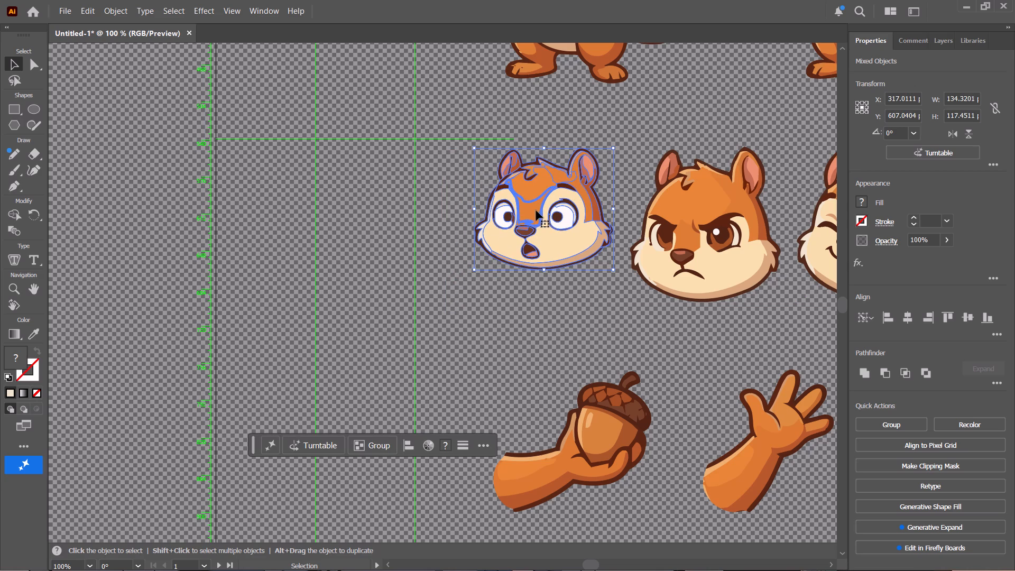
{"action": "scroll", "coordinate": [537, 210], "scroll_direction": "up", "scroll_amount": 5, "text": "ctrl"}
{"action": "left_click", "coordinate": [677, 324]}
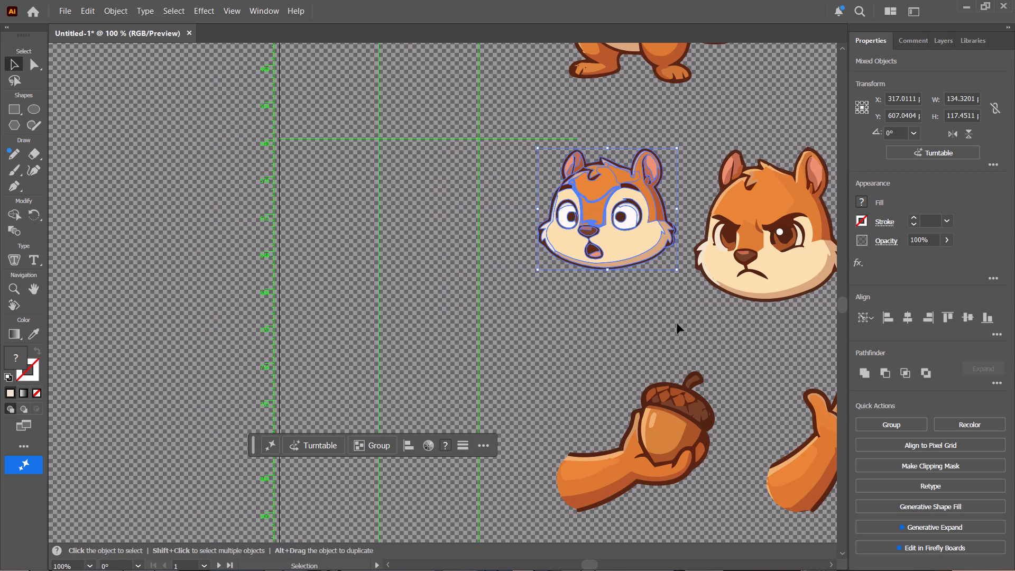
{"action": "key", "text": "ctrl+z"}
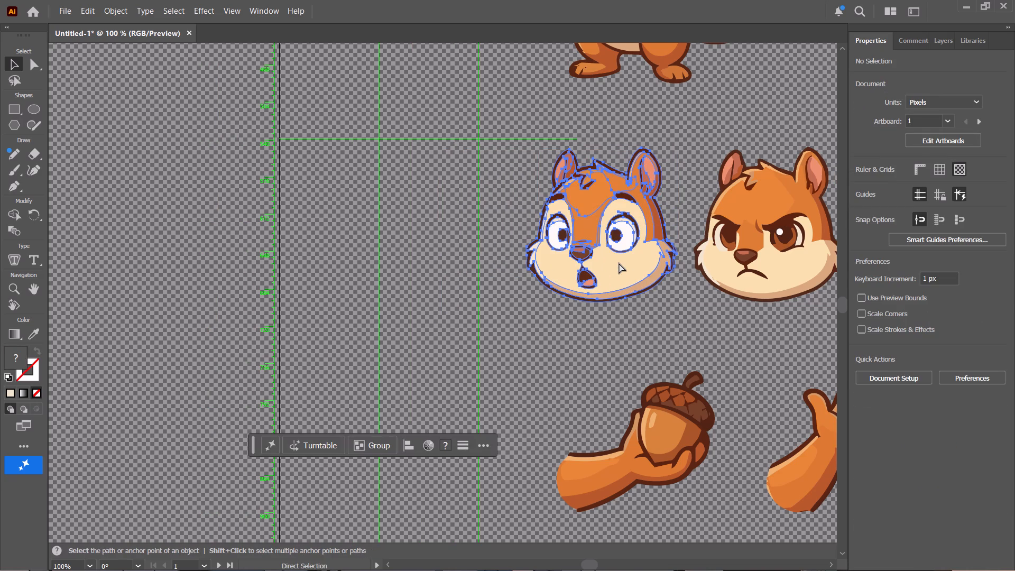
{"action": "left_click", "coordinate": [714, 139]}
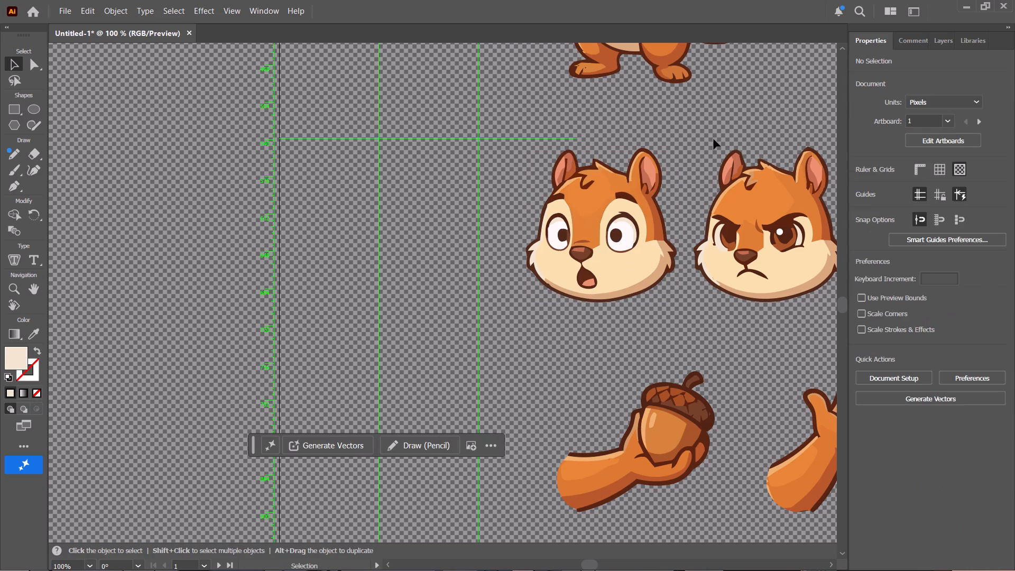
Save the document in the vector pics folder as an SVG file named "squirrel full art", using the SVG 1.1 profile with embedded images.
{"action": "key", "text": "ctrl+s"}
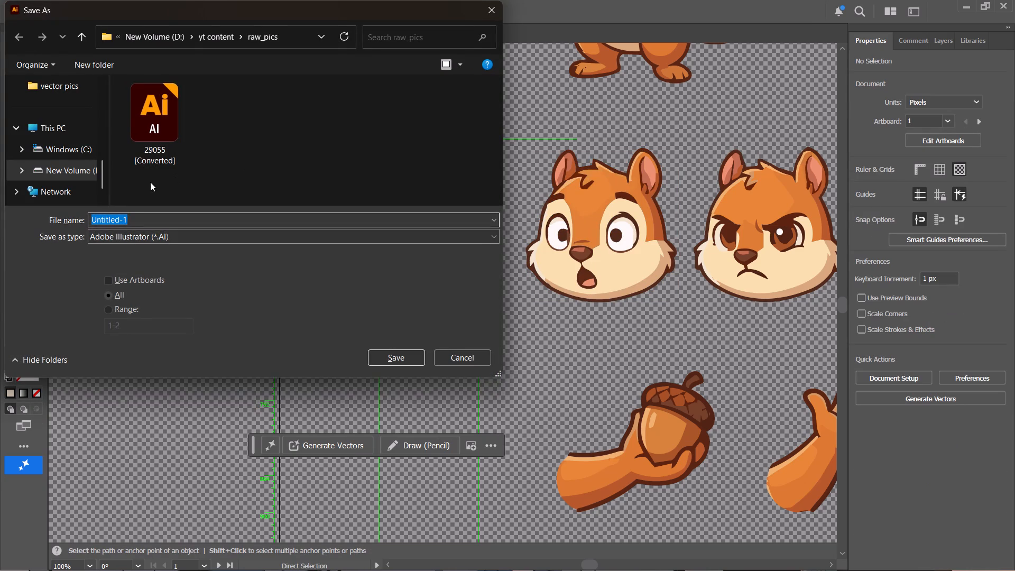
{"action": "key", "text": "BackSpace"}
{"action": "key", "text": "BackSpace"}
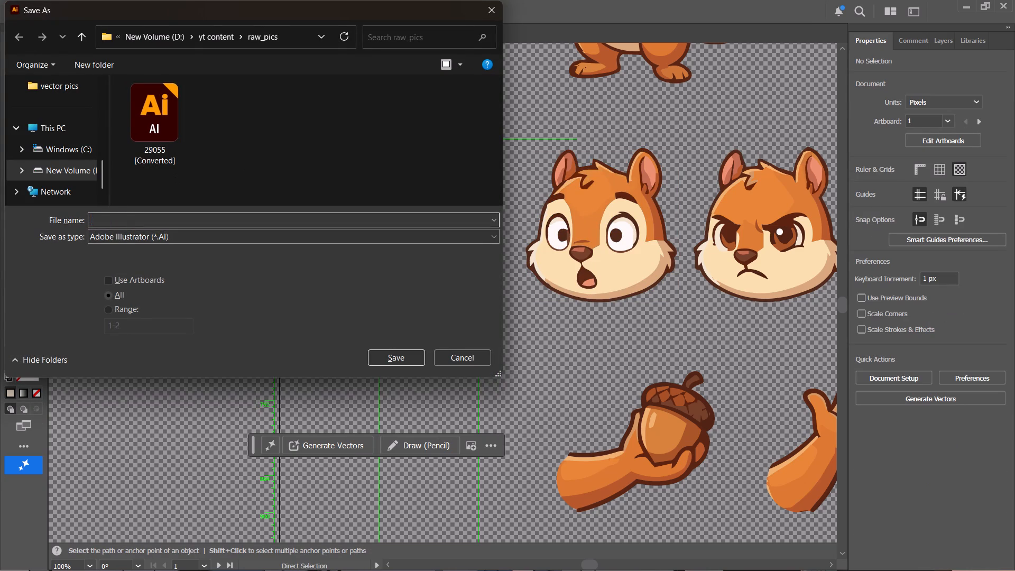
{"action": "left_click", "coordinate": [232, 36]}
{"action": "double_click", "coordinate": [161, 119]}
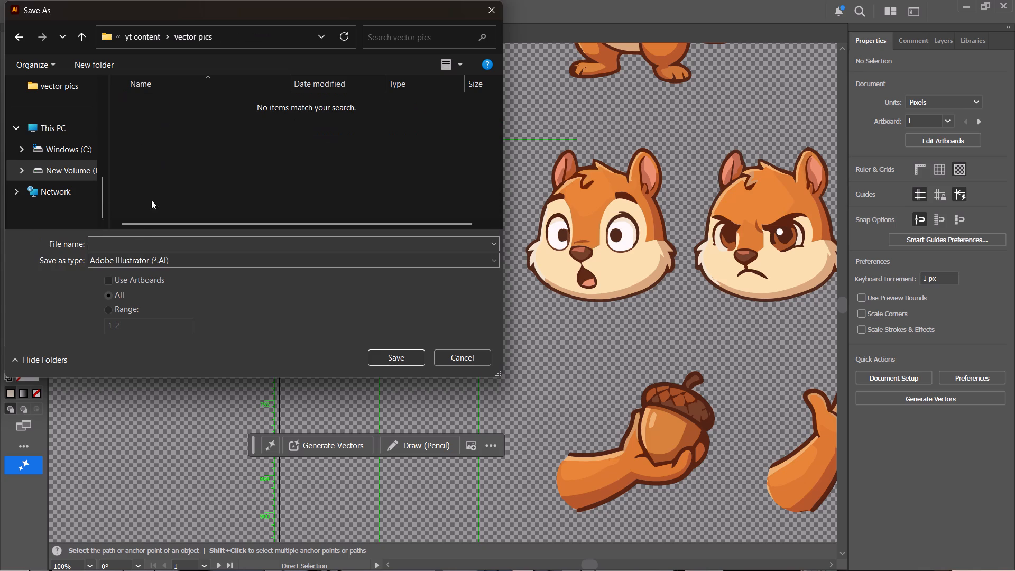
{"action": "left_click", "coordinate": [128, 238]}
{"action": "type", "text": "squ"}
{"action": "type", "text": "irrel full a"}
{"action": "type", "text": "rt"}
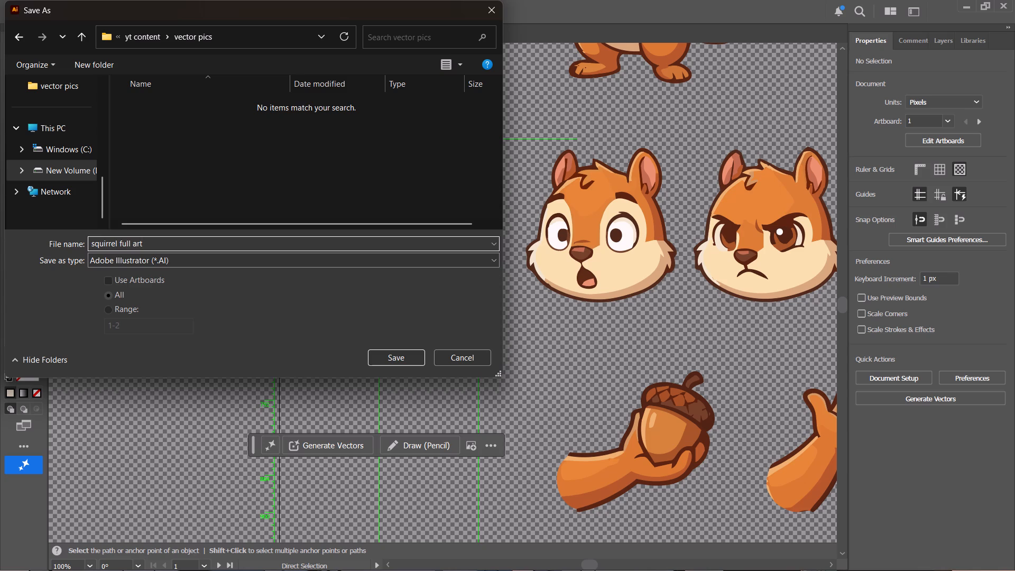
{"action": "key", "text": "space"}
{"action": "left_click", "coordinate": [123, 259]}
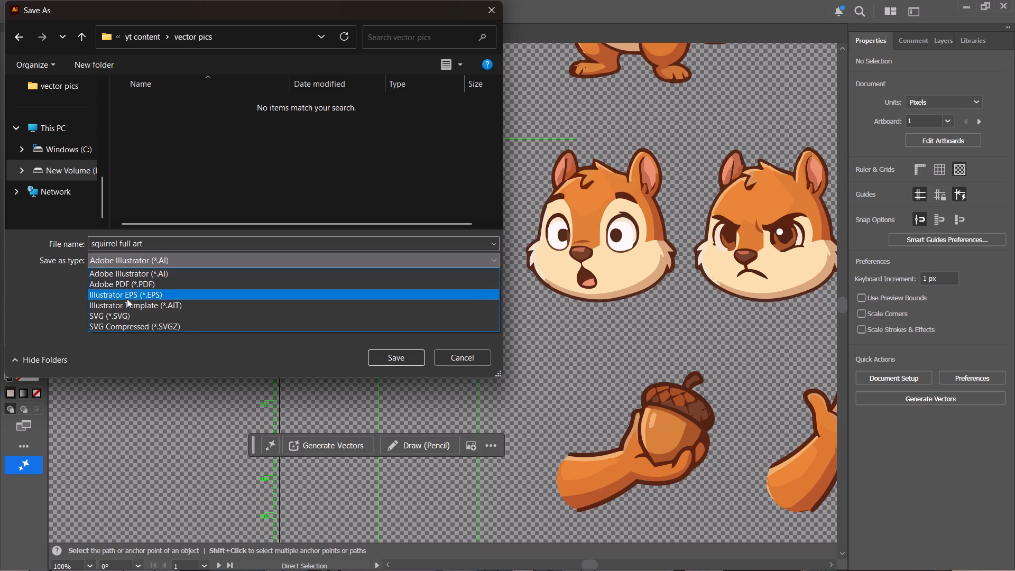
{"action": "left_click", "coordinate": [126, 312]}
{"action": "left_click", "coordinate": [386, 352]}
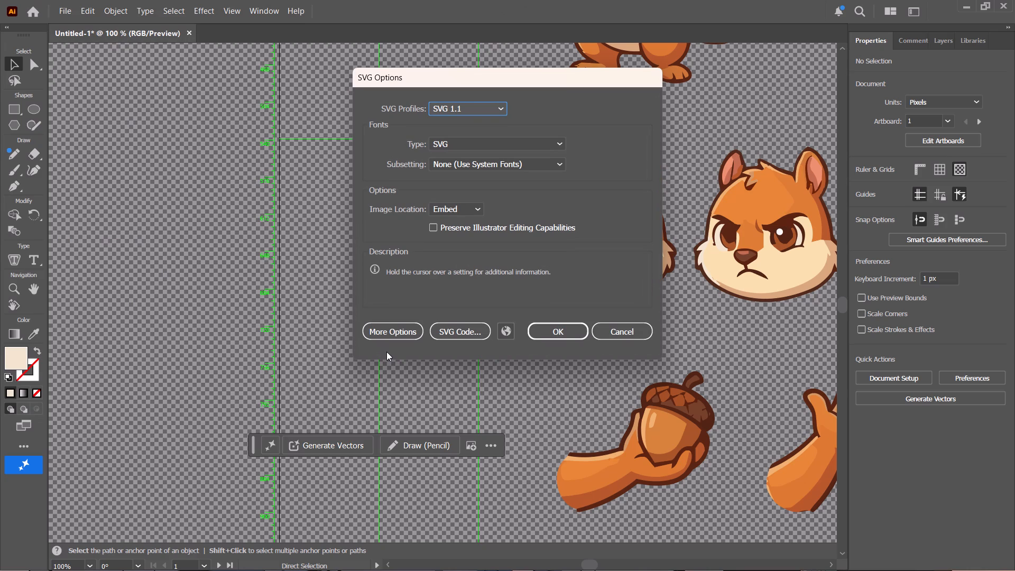
{"action": "left_click", "coordinate": [566, 328]}
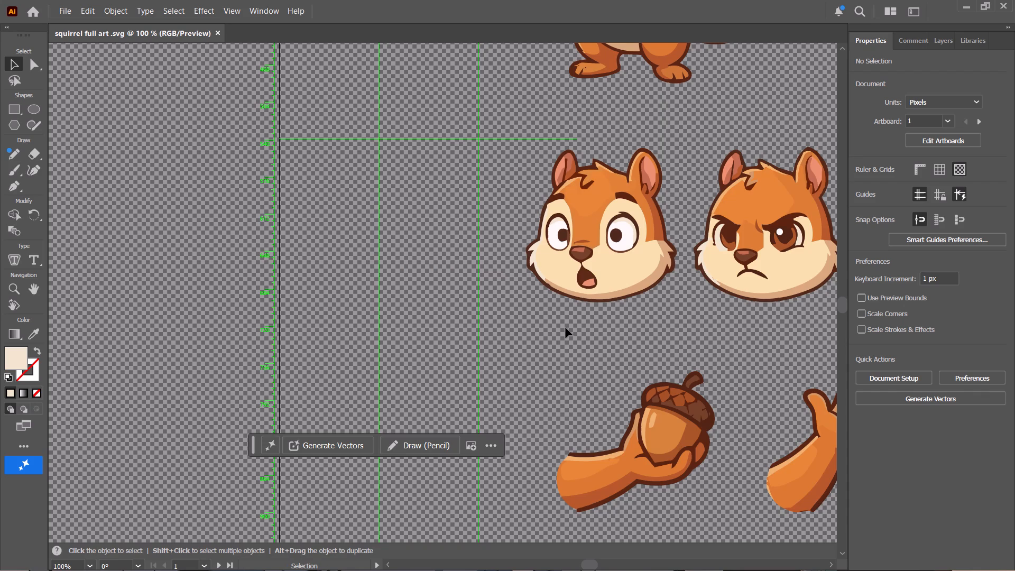
Review the saved squirrel artwork across the full-body views, expression heads, separate body parts, hand poses and leg poses.
{"action": "scroll", "coordinate": [566, 328], "scroll_direction": "left", "scroll_amount": 9}
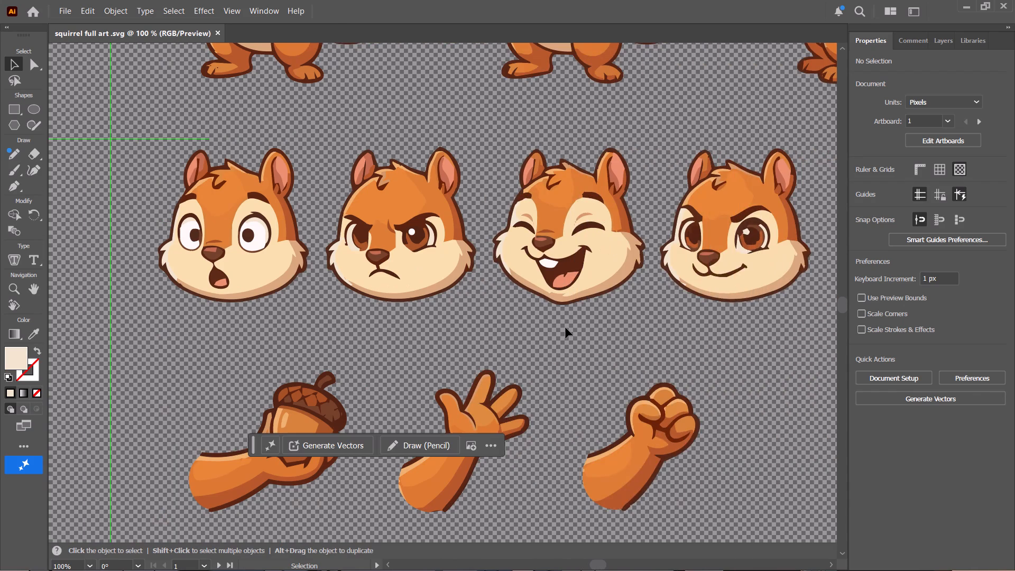
{"action": "scroll", "coordinate": [566, 328], "scroll_direction": "up", "scroll_amount": 5}
{"action": "scroll", "coordinate": [566, 328], "scroll_direction": "left", "scroll_amount": 1}
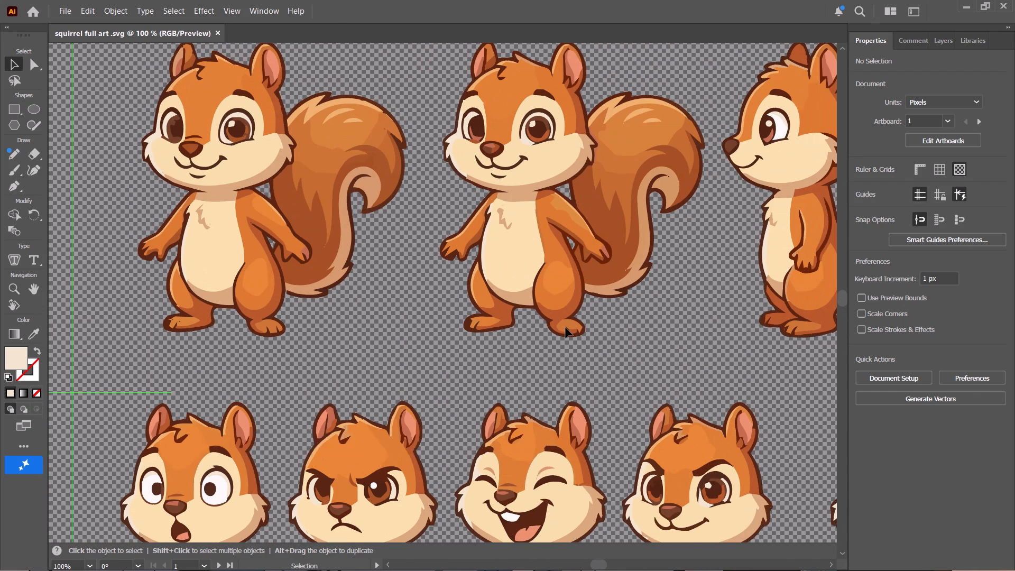
{"action": "scroll", "coordinate": [566, 328], "scroll_direction": "left", "scroll_amount": 3}
{"action": "scroll", "coordinate": [566, 328], "scroll_direction": "down", "scroll_amount": 1}
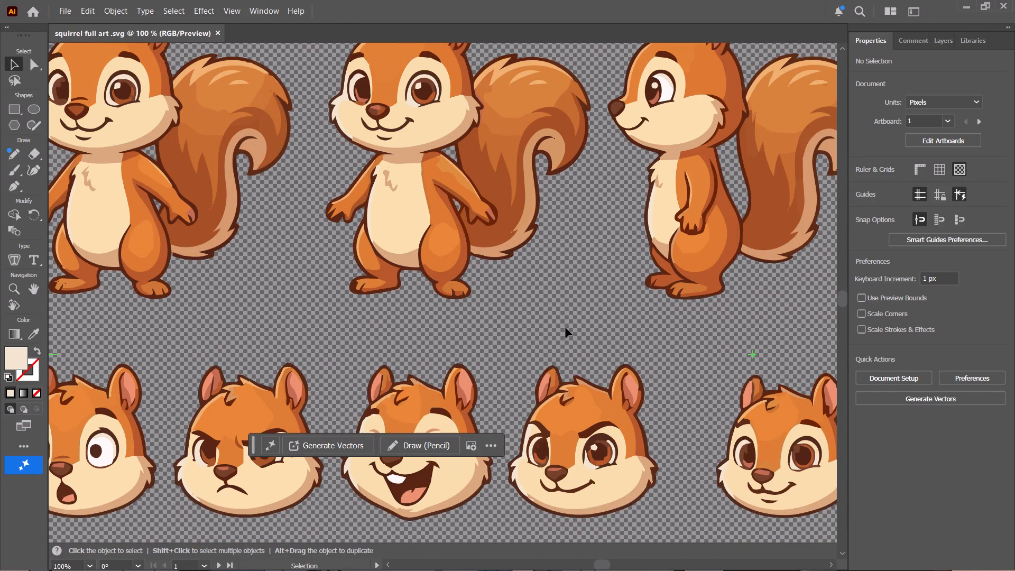
{"action": "scroll", "coordinate": [566, 328], "scroll_direction": "down", "scroll_amount": 1}
{"action": "scroll", "coordinate": [566, 328], "scroll_direction": "left", "scroll_amount": 12}
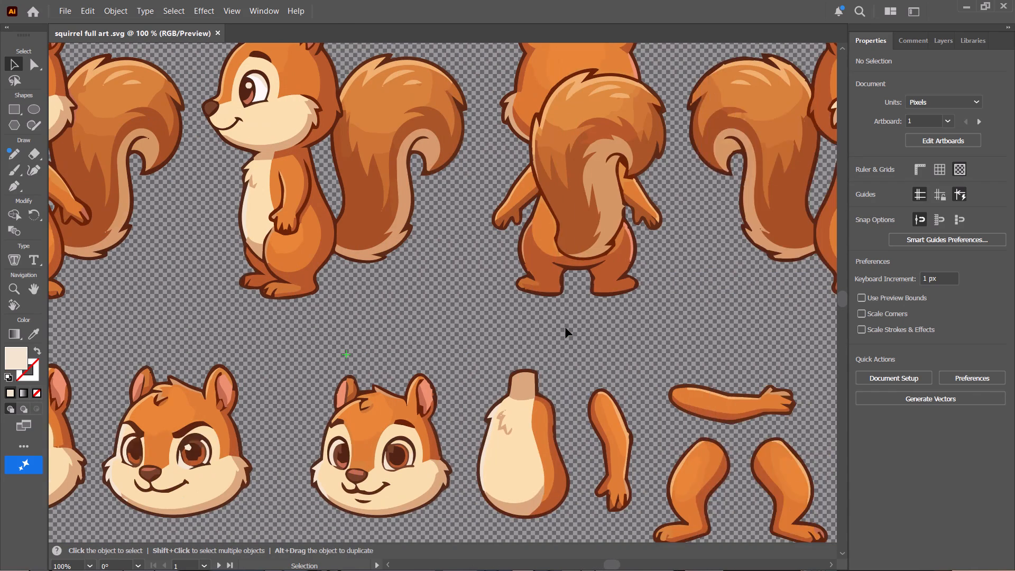
{"action": "scroll", "coordinate": [566, 328], "scroll_direction": "left", "scroll_amount": 4}
{"action": "scroll", "coordinate": [566, 328], "scroll_direction": "down", "scroll_amount": 5}
{"action": "scroll", "coordinate": [566, 328], "scroll_direction": "right", "scroll_amount": 2}
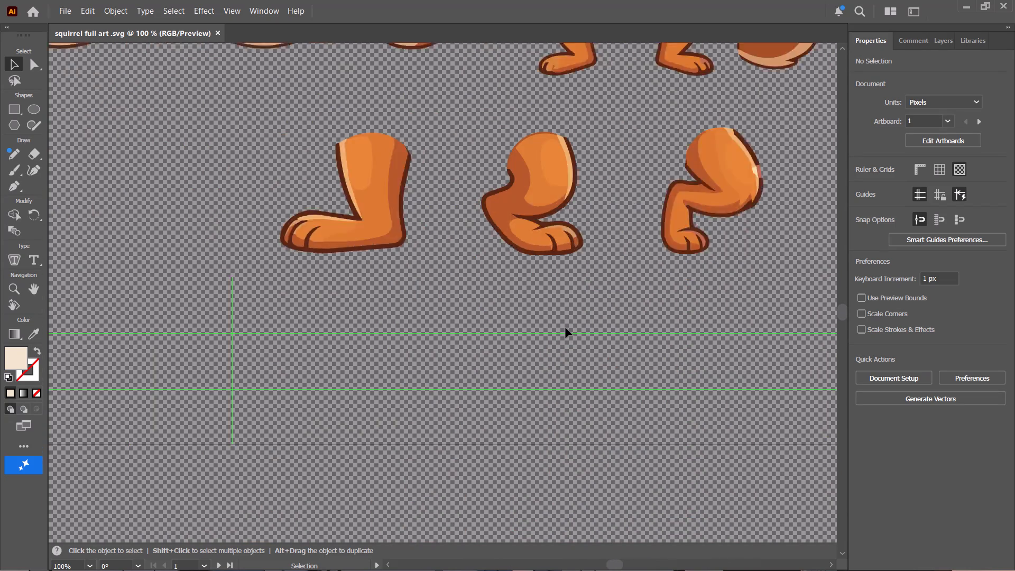
{"action": "scroll", "coordinate": [566, 328], "scroll_direction": "right", "scroll_amount": 8}
{"action": "scroll", "coordinate": [566, 328], "scroll_direction": "up", "scroll_amount": 1}
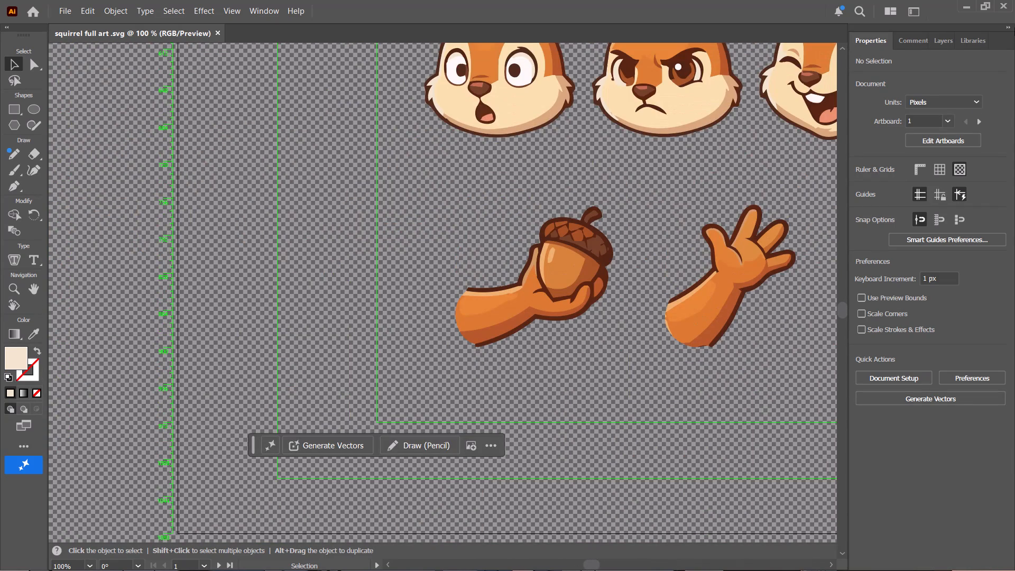
{"action": "scroll", "coordinate": [689, 189], "scroll_direction": "up", "scroll_amount": 1}
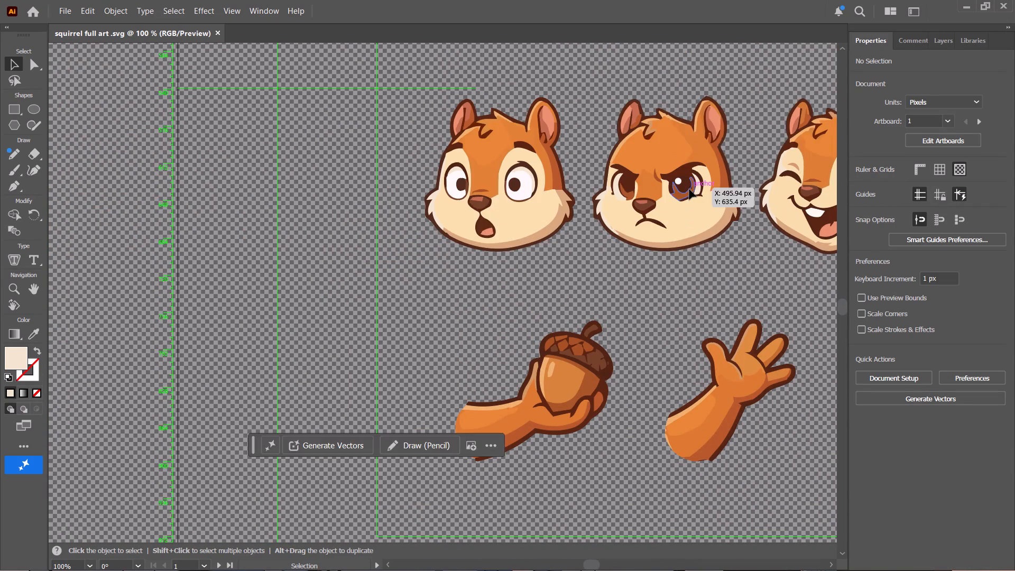
{"action": "scroll", "coordinate": [689, 189], "scroll_direction": "up", "scroll_amount": 2}
{"action": "scroll", "coordinate": [689, 189], "scroll_direction": "left", "scroll_amount": 1}
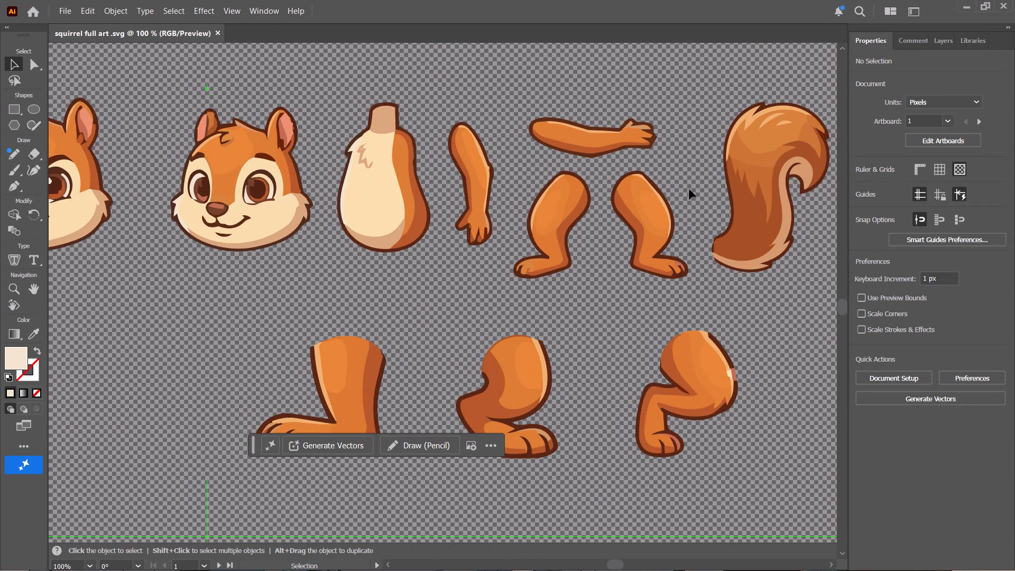
{"action": "scroll", "coordinate": [689, 189], "scroll_direction": "left", "scroll_amount": 1}
{"action": "scroll", "coordinate": [850, 194], "scroll_direction": "up", "scroll_amount": 1}
{"action": "scroll", "coordinate": [532, 275], "scroll_direction": "up", "scroll_amount": 2}
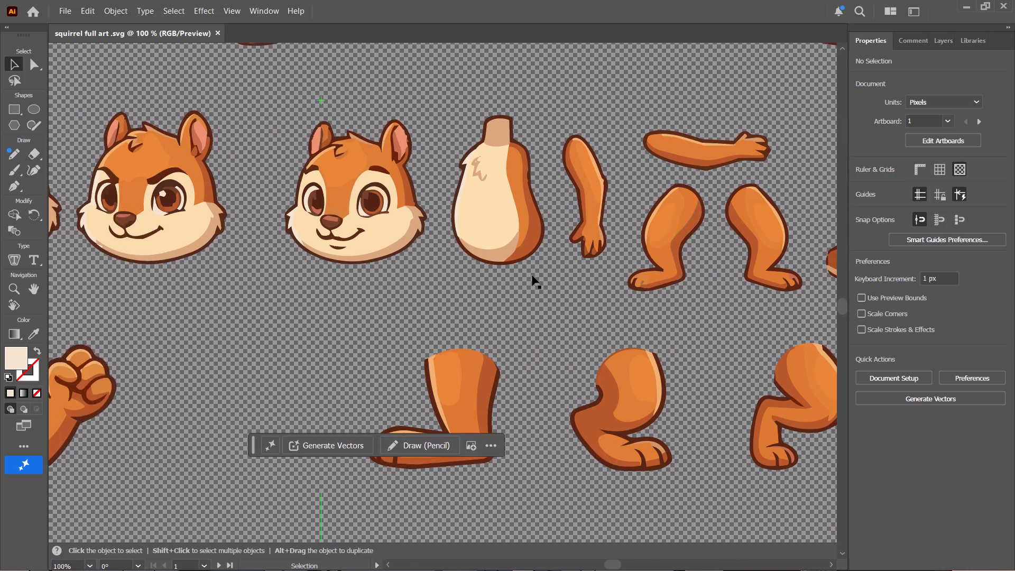
{"action": "scroll", "coordinate": [532, 275], "scroll_direction": "up", "scroll_amount": 4}
{"action": "scroll", "coordinate": [532, 275], "scroll_direction": "right", "scroll_amount": 2}
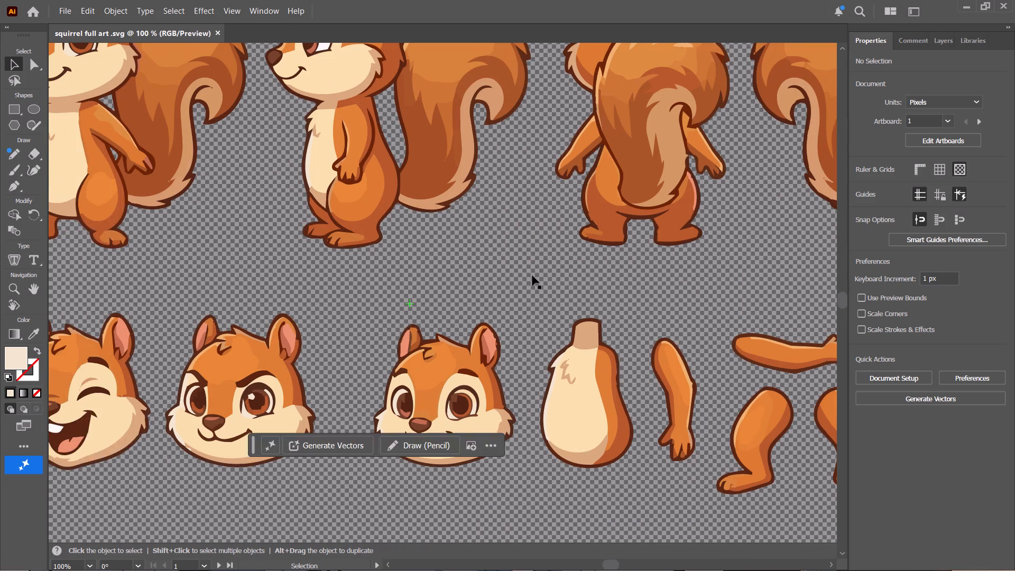
{"action": "scroll", "coordinate": [532, 275], "scroll_direction": "right", "scroll_amount": 2}
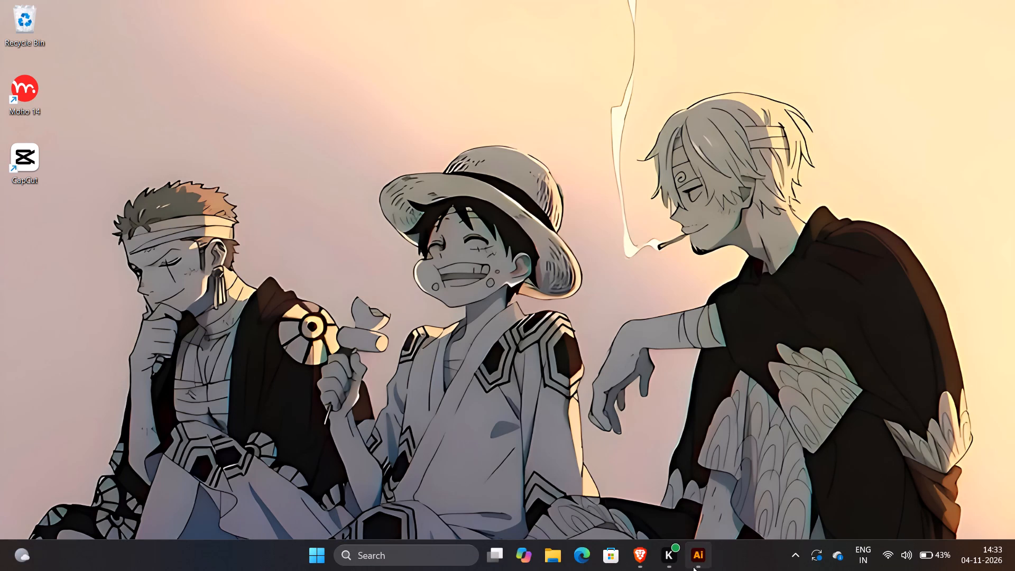
Find Moho on the computer and launch Moho 14.
{"action": "left_click", "coordinate": [445, 552]}
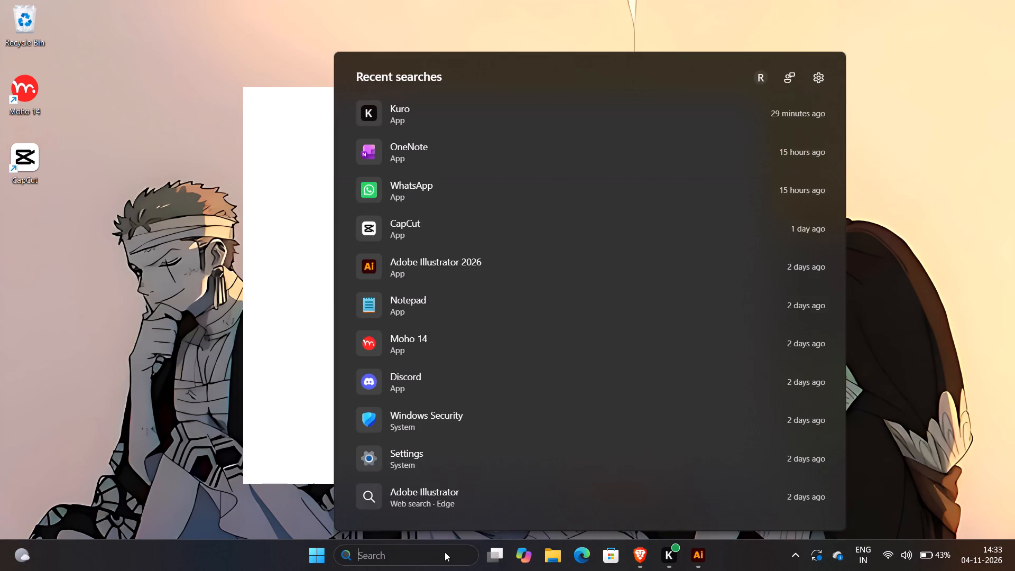
{"action": "type", "text": "moho"}
{"action": "key", "text": "Return"}
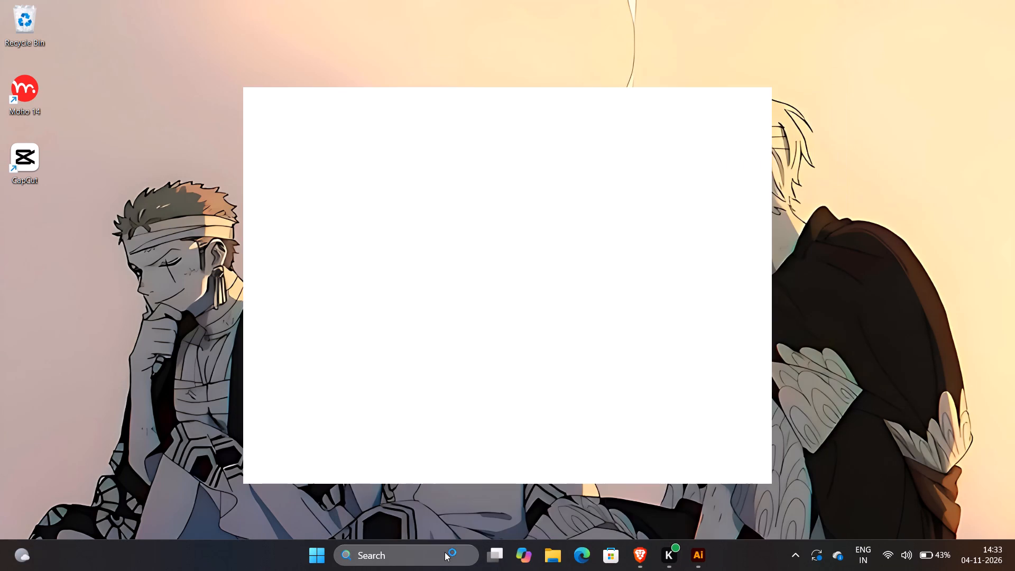
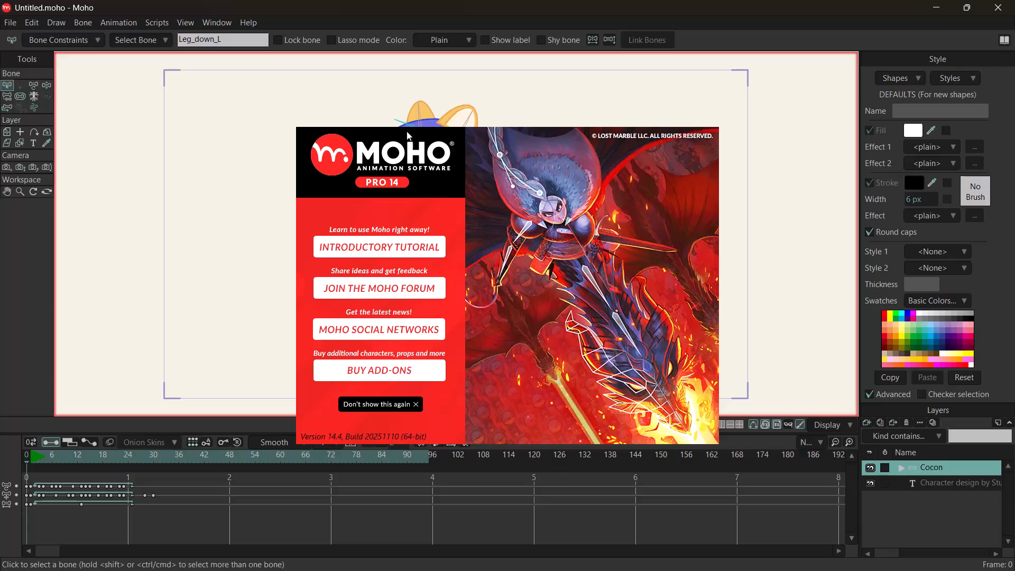
Dismiss the welcome screen and preview the sample fox-tailed girl's animation.
{"action": "left_click", "coordinate": [717, 164]}
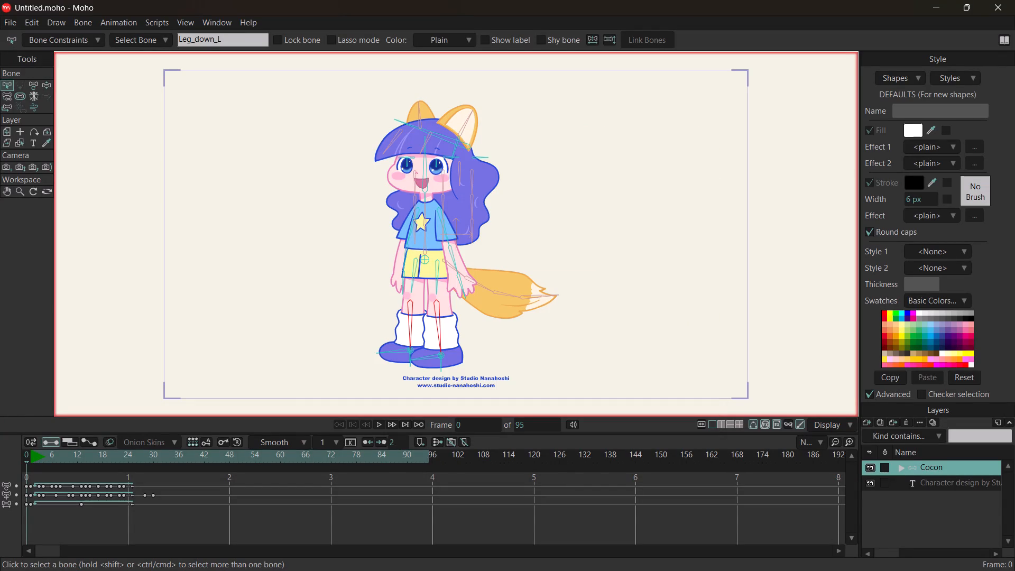
{"action": "left_click_drag", "start_coordinate": [472, 187], "coordinate": [488, 188]}
{"action": "left_click", "coordinate": [571, 204]}
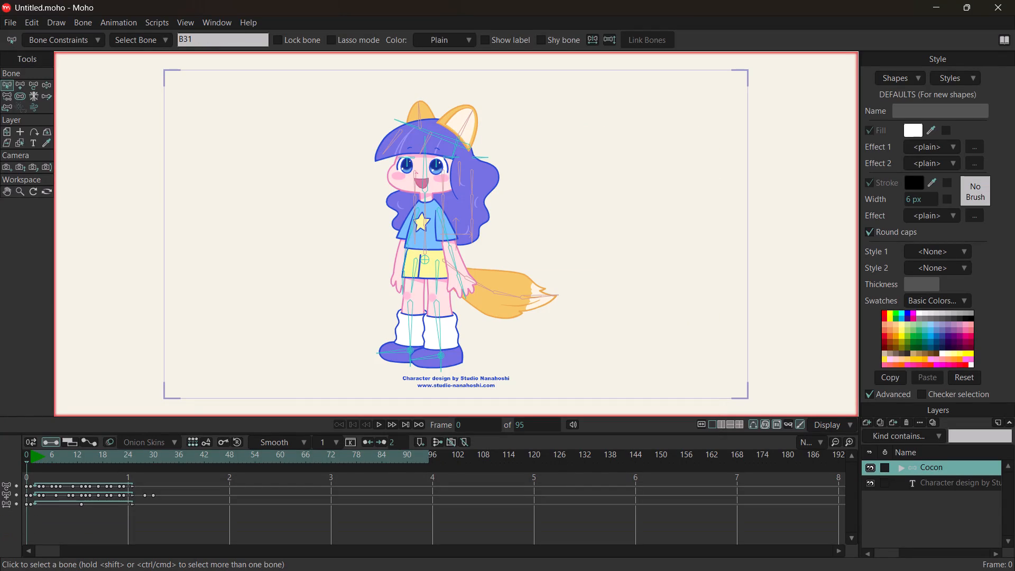
{"action": "left_click", "coordinate": [381, 423]}
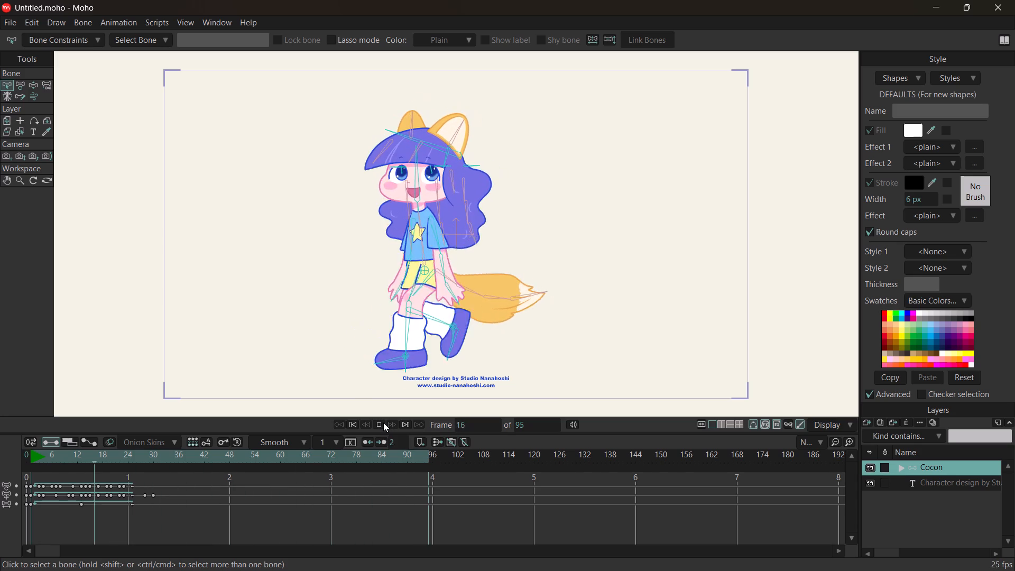
{"action": "left_click", "coordinate": [381, 422]}
Expand the Cocon bone layer and look through the body-part layers it contains.
{"action": "left_click", "coordinate": [897, 468]}
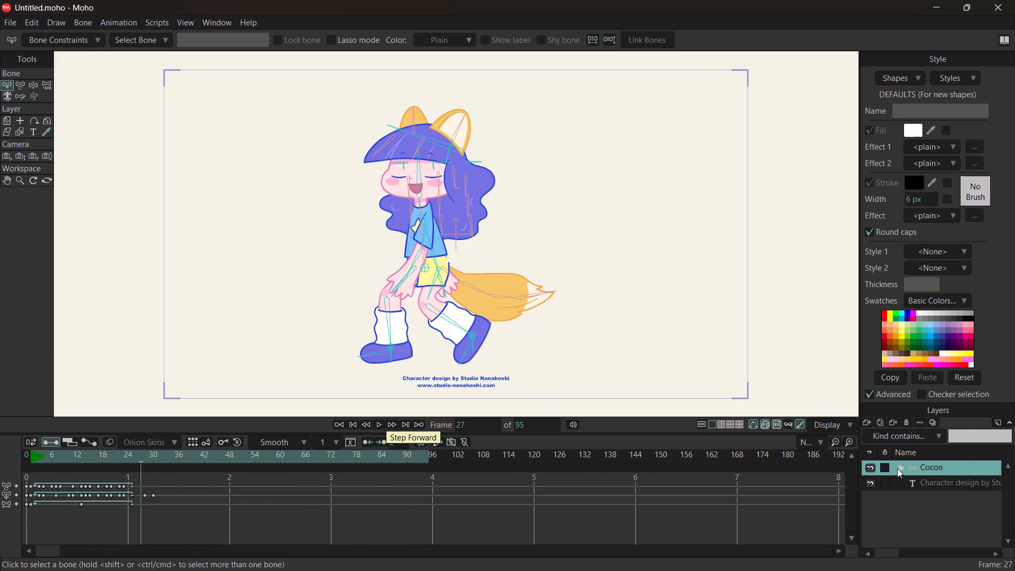
{"action": "scroll", "coordinate": [899, 468], "scroll_direction": "down", "scroll_amount": 14}
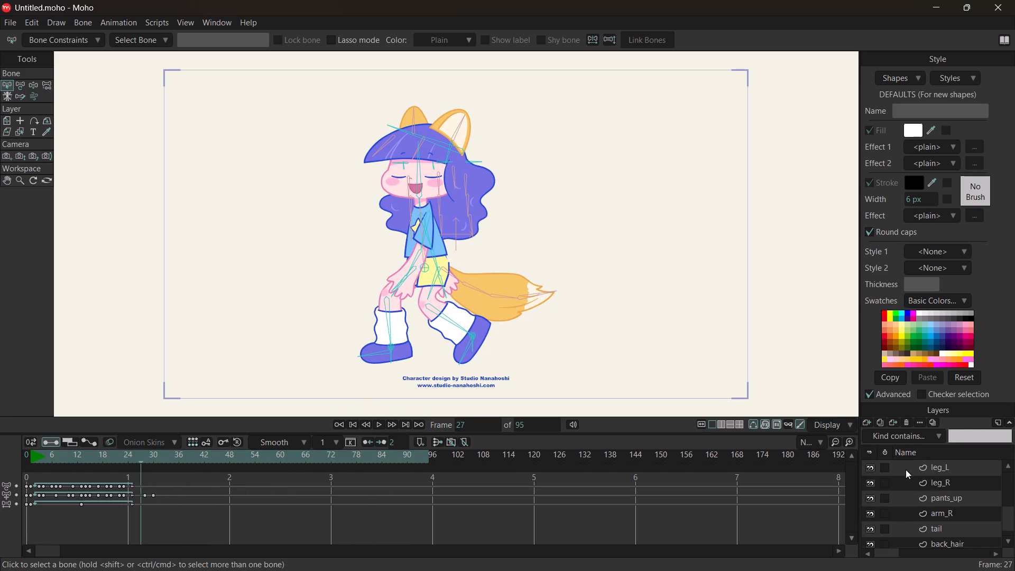
{"action": "scroll", "coordinate": [906, 469], "scroll_direction": "down", "scroll_amount": 15}
{"action": "scroll", "coordinate": [935, 480], "scroll_direction": "up", "scroll_amount": 8}
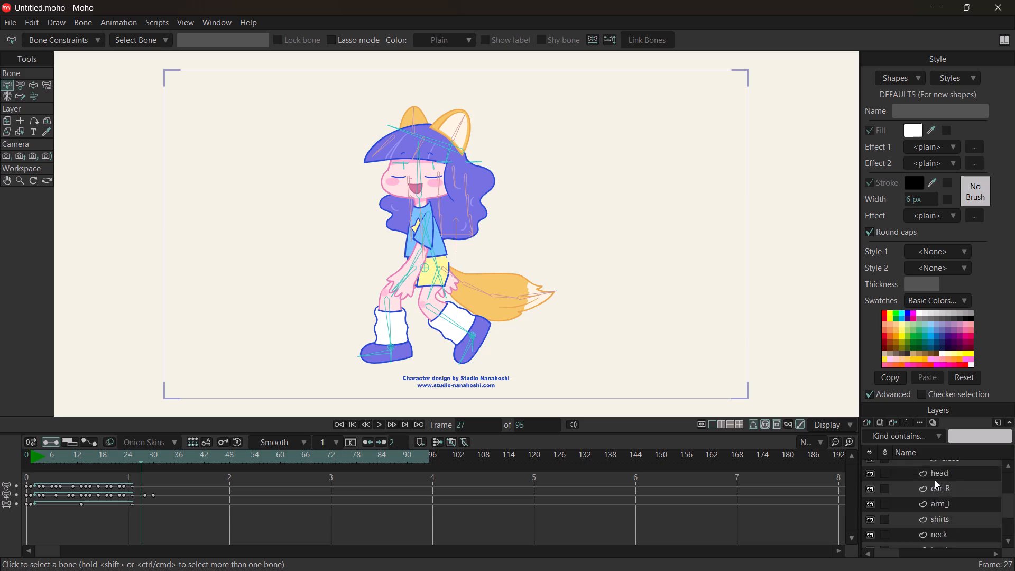
{"action": "scroll", "coordinate": [935, 480], "scroll_direction": "up", "scroll_amount": 8}
{"action": "left_click", "coordinate": [748, 328]}
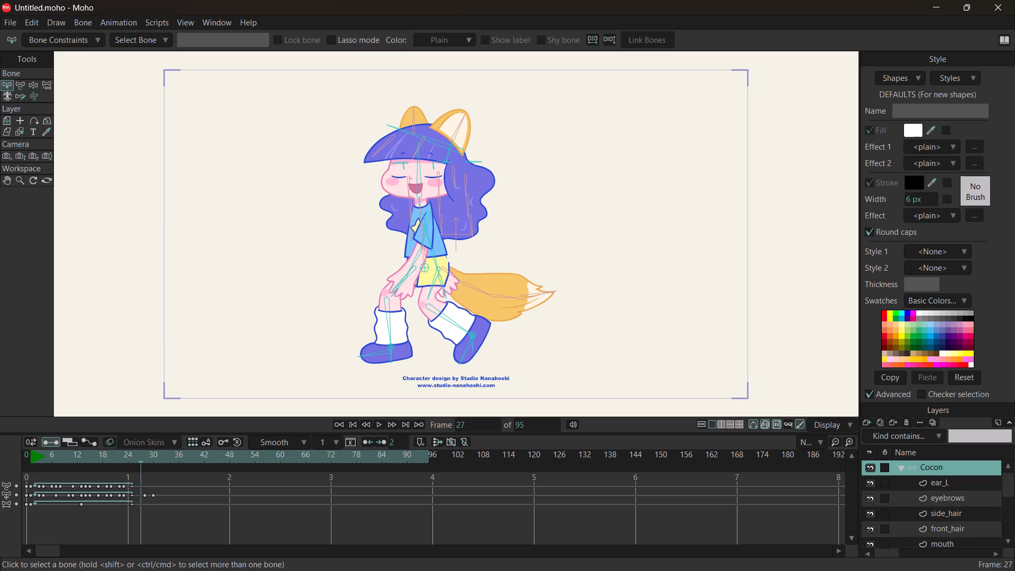
Select the bone at the base of the character's tail and play the animation again.
{"action": "left_click", "coordinate": [450, 273]}
{"action": "left_click_drag", "start_coordinate": [450, 273], "coordinate": [457, 265]}
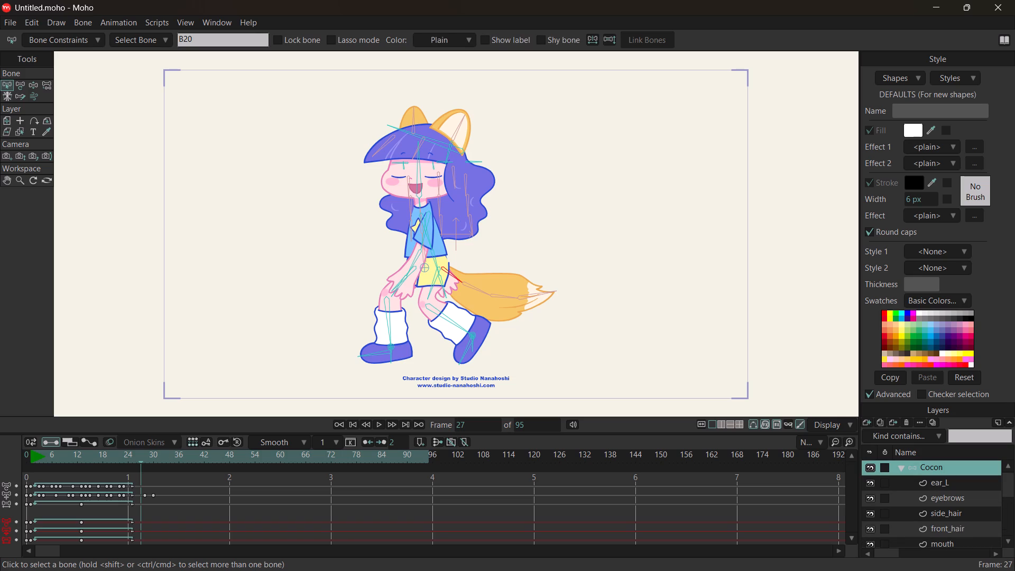
{"action": "double_click", "coordinate": [378, 423]}
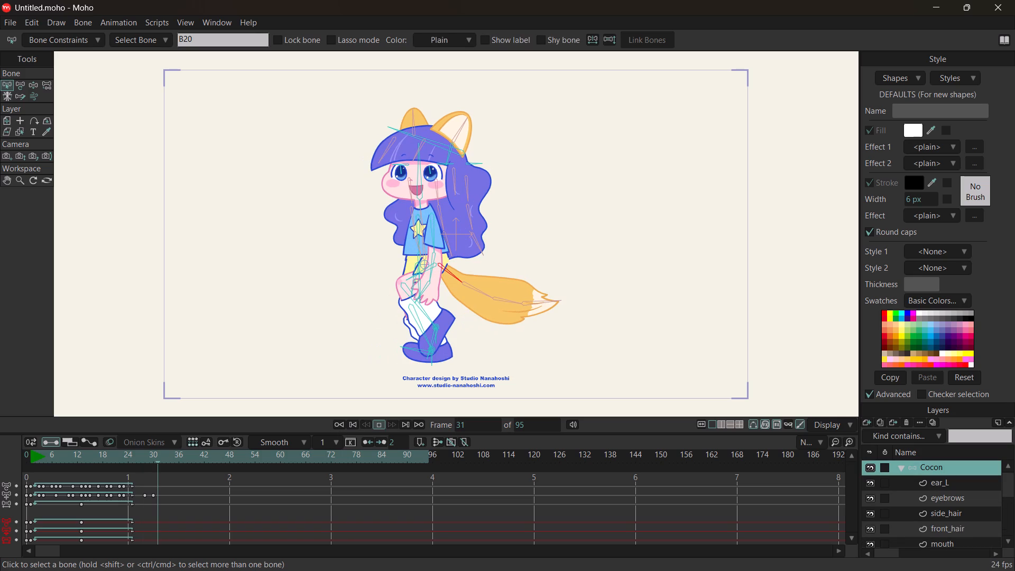
Bend the tip of the sample character's tail downward at frame 31 with the Manipulate Bones tool.
{"action": "left_click", "coordinate": [469, 287]}
{"action": "left_click", "coordinate": [527, 302]}
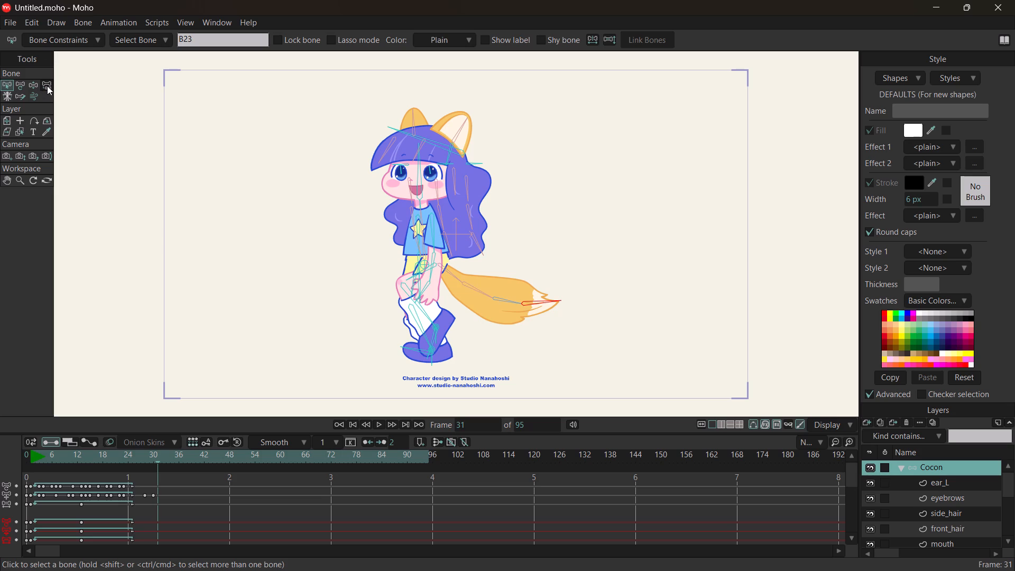
{"action": "left_click", "coordinate": [30, 83]}
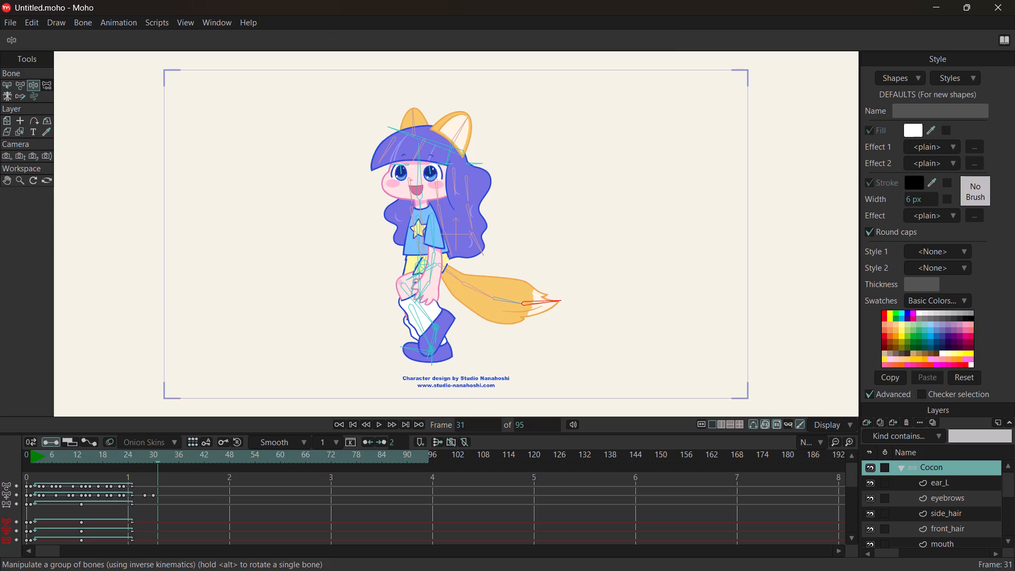
{"action": "left_click_drag", "start_coordinate": [540, 299], "coordinate": [532, 238]}
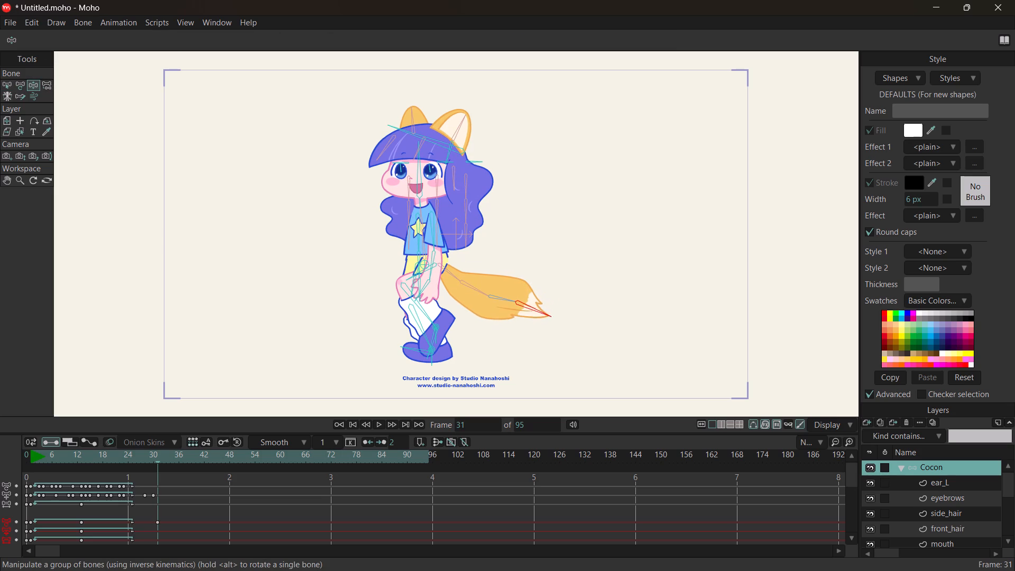
{"action": "left_click_drag", "start_coordinate": [532, 238], "coordinate": [600, 214]}
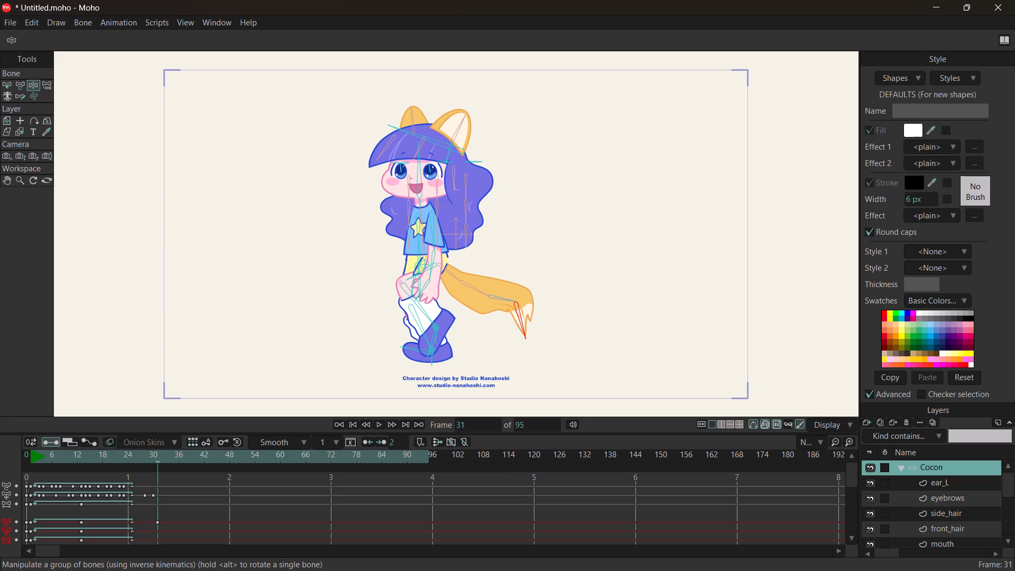
{"action": "left_click_drag", "start_coordinate": [600, 214], "coordinate": [600, 213]}
{"action": "left_click_drag", "start_coordinate": [525, 333], "coordinate": [583, 288]}
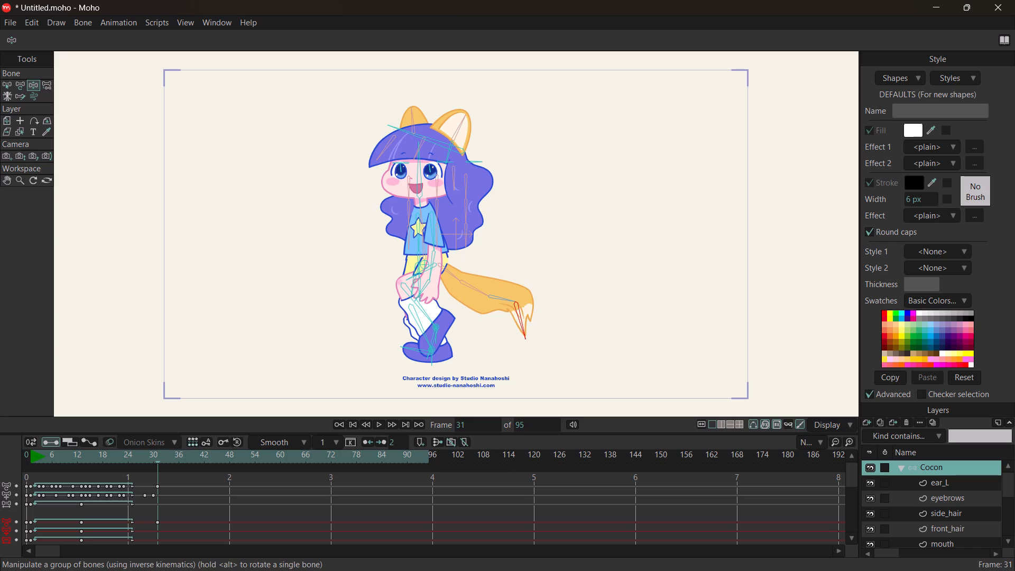
{"action": "left_click", "coordinate": [503, 306]}
{"action": "left_click_drag", "start_coordinate": [503, 296], "coordinate": [496, 314]}
{"action": "left_click_drag", "start_coordinate": [518, 316], "coordinate": [530, 315]}
{"action": "left_click_drag", "start_coordinate": [530, 315], "coordinate": [539, 307]}
{"action": "left_click_drag", "start_coordinate": [517, 335], "coordinate": [578, 312]}
{"action": "double_click", "coordinate": [578, 312]}
Create a new blank project.
{"action": "left_click", "coordinate": [8, 20]}
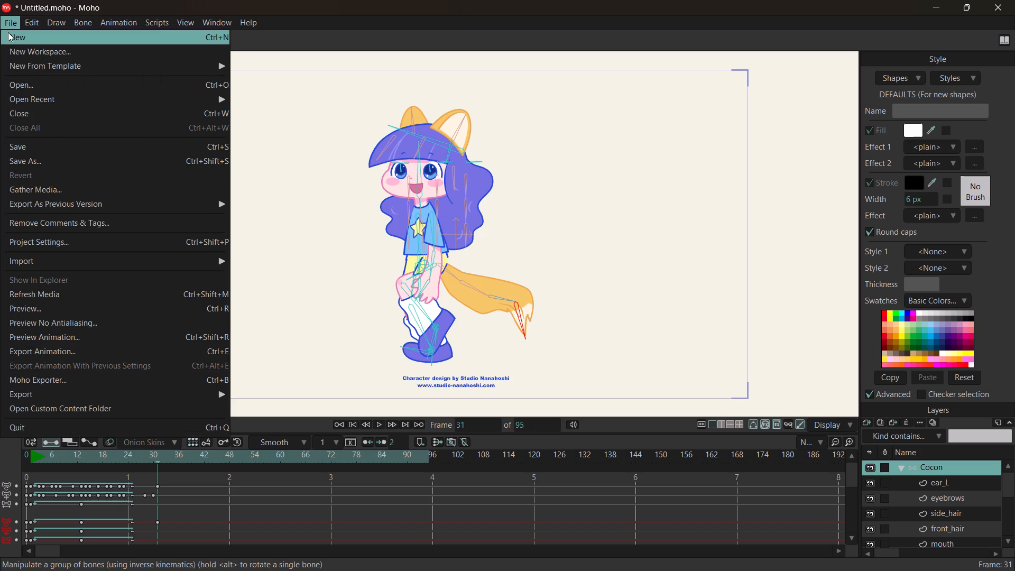
{"action": "left_click", "coordinate": [8, 32]}
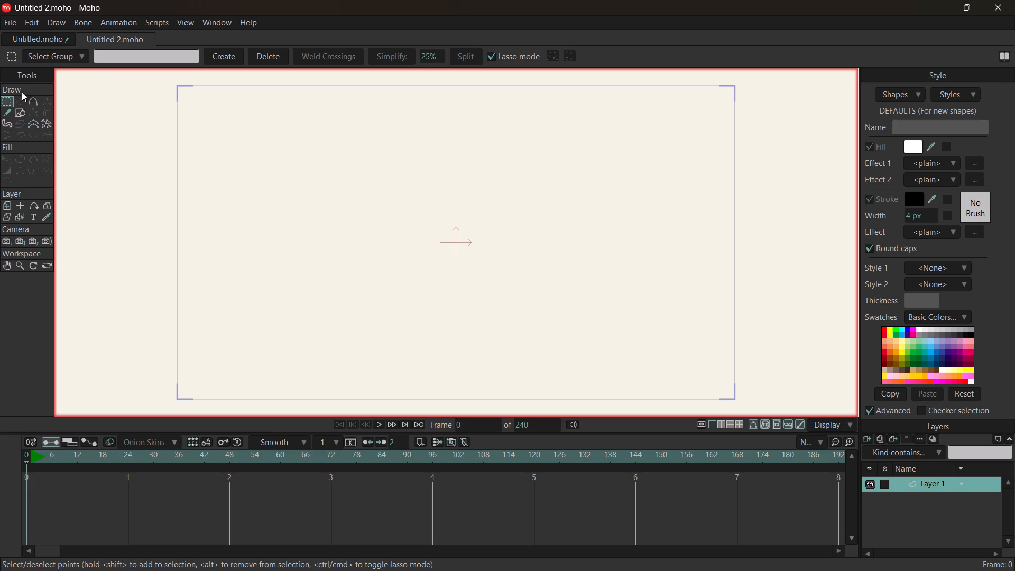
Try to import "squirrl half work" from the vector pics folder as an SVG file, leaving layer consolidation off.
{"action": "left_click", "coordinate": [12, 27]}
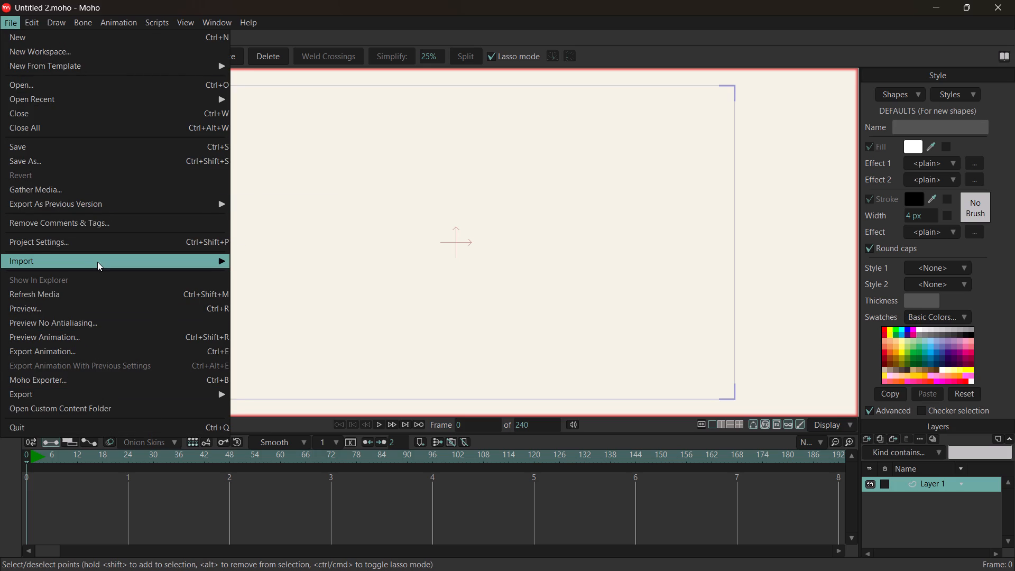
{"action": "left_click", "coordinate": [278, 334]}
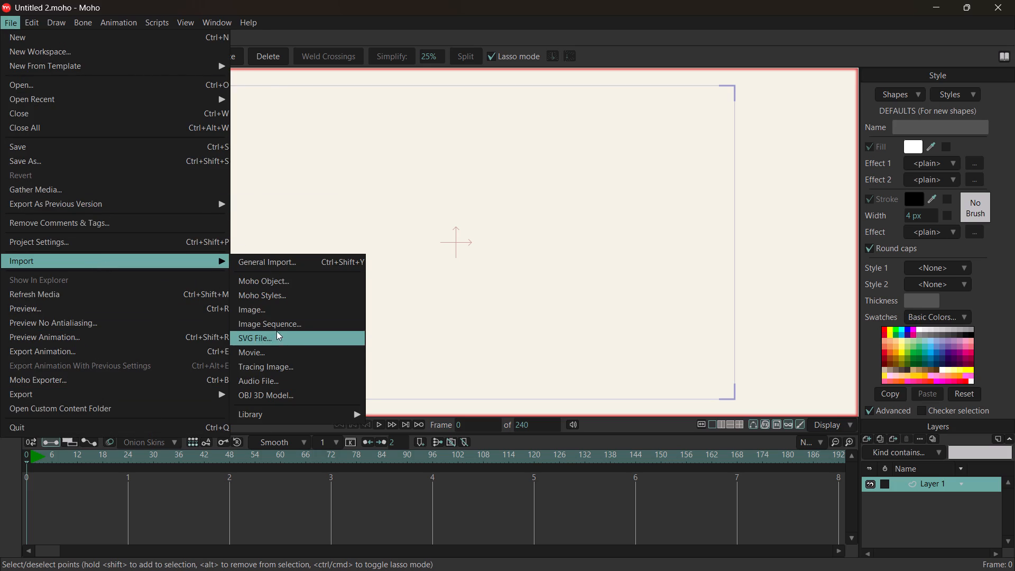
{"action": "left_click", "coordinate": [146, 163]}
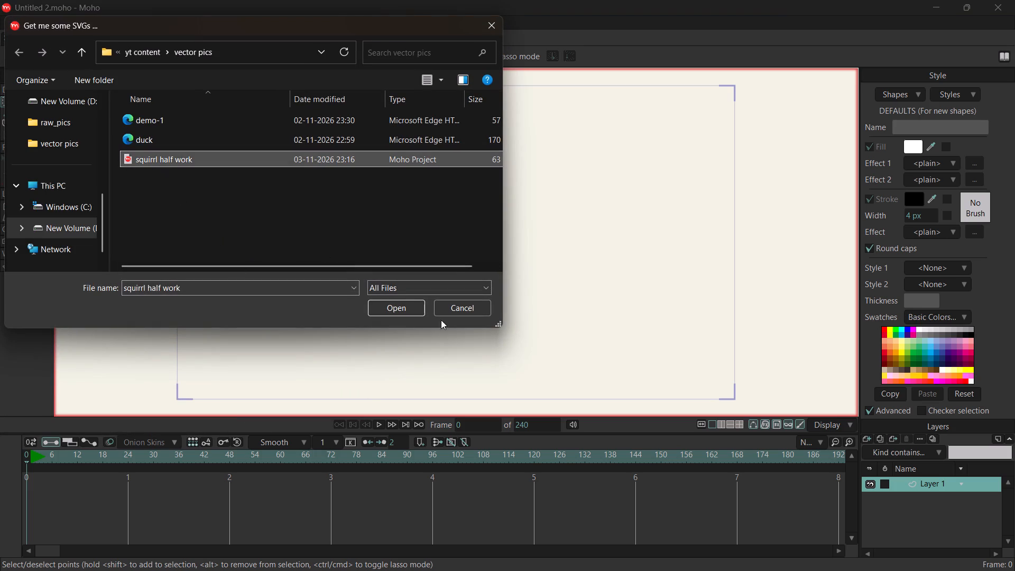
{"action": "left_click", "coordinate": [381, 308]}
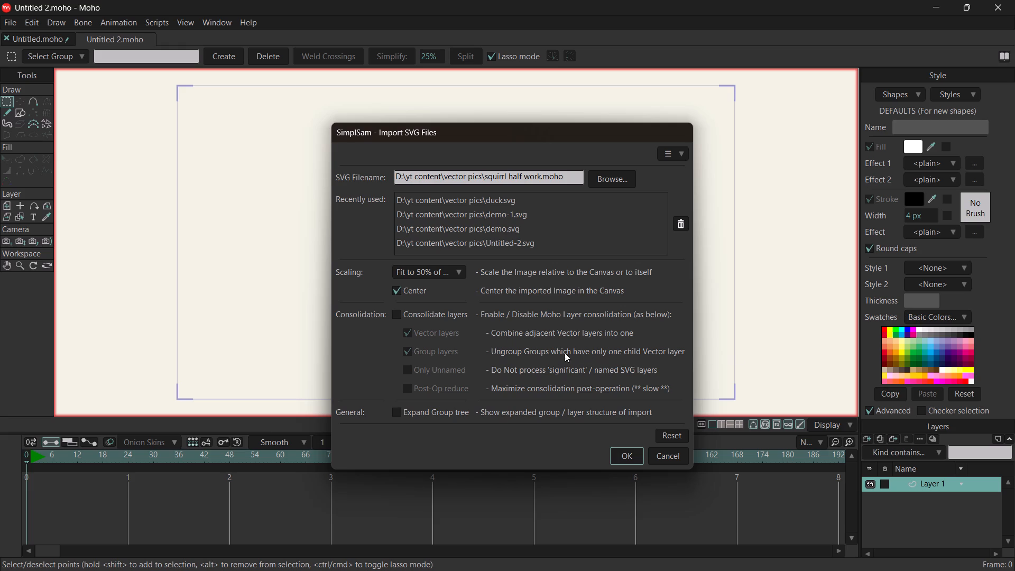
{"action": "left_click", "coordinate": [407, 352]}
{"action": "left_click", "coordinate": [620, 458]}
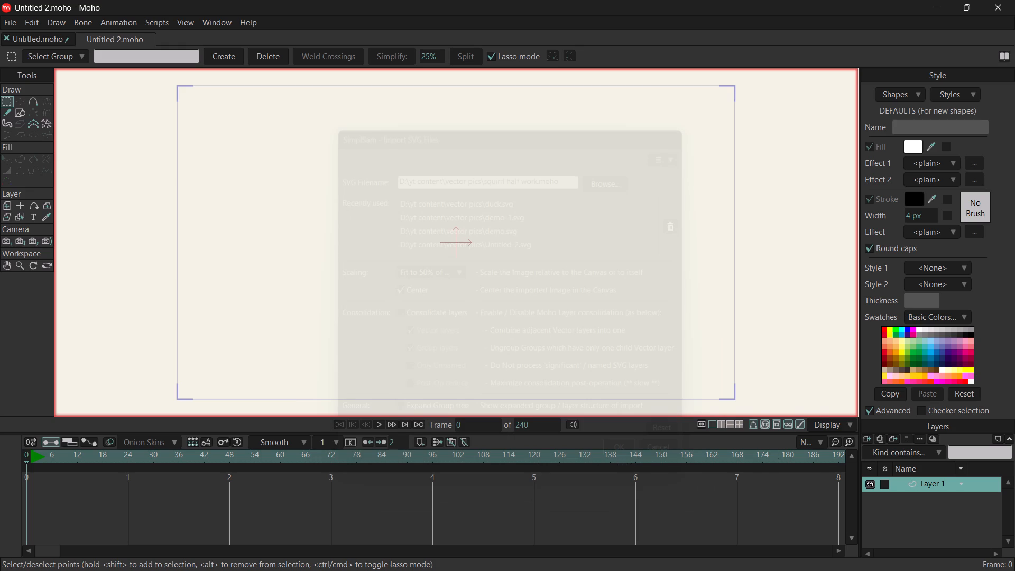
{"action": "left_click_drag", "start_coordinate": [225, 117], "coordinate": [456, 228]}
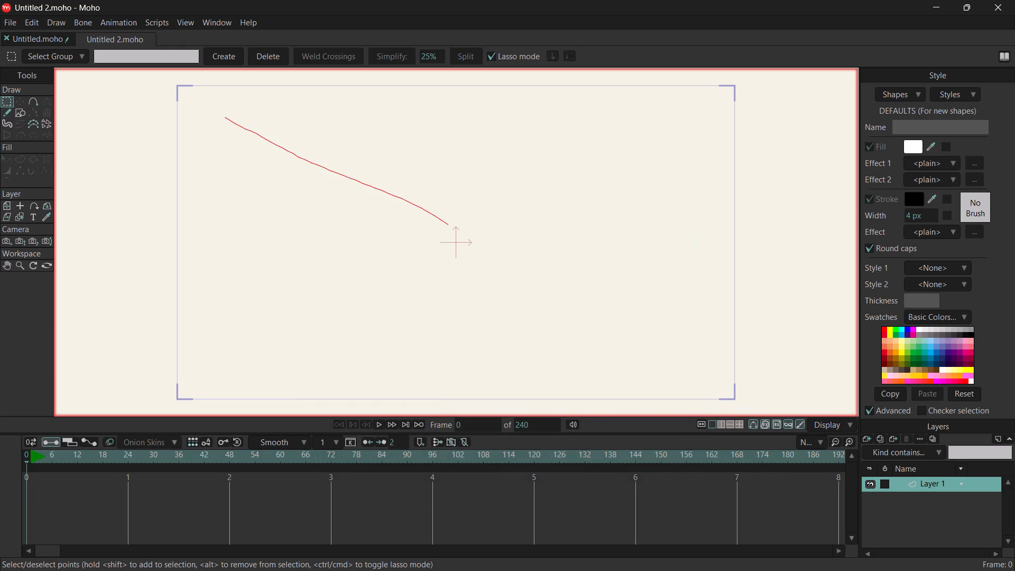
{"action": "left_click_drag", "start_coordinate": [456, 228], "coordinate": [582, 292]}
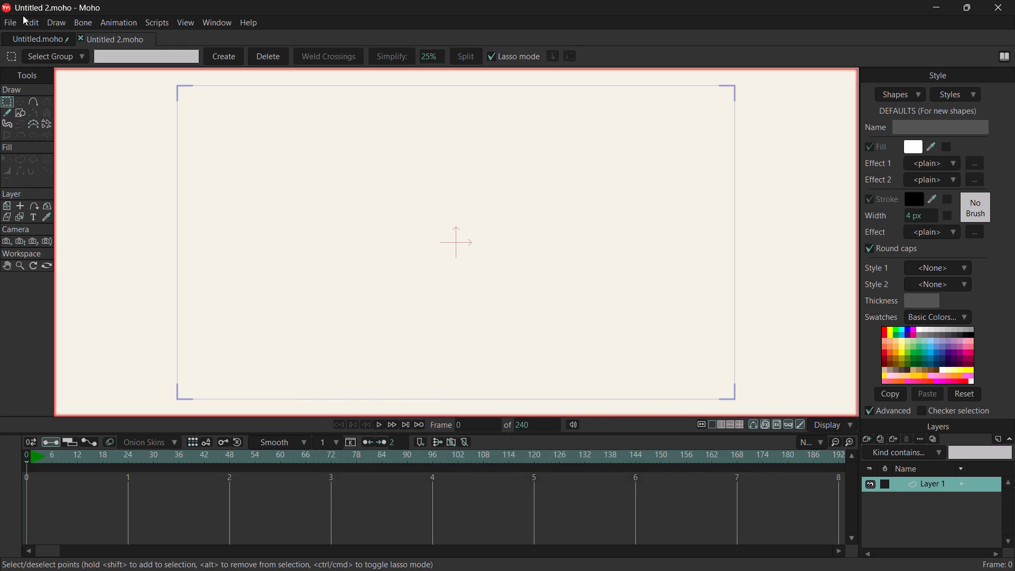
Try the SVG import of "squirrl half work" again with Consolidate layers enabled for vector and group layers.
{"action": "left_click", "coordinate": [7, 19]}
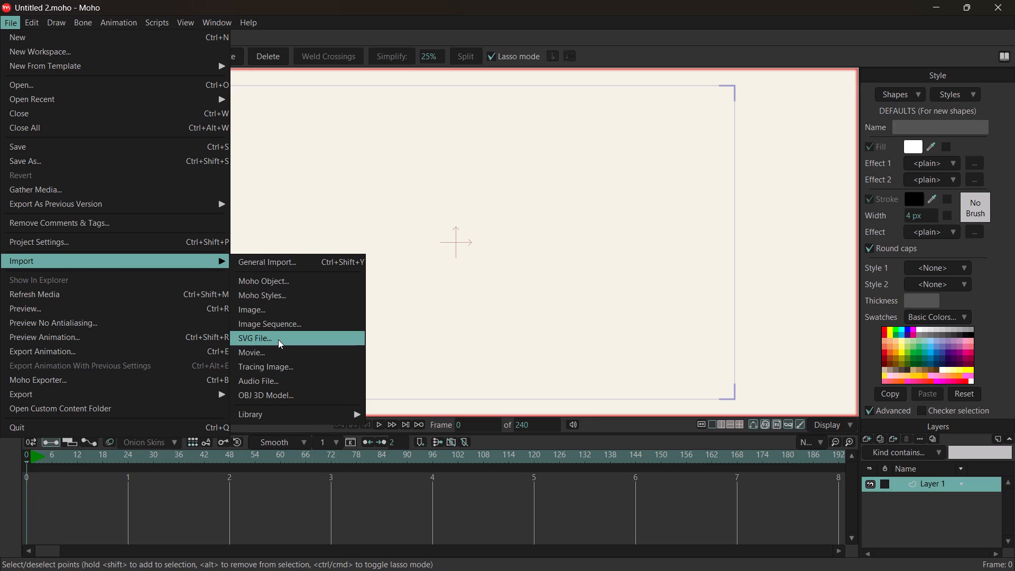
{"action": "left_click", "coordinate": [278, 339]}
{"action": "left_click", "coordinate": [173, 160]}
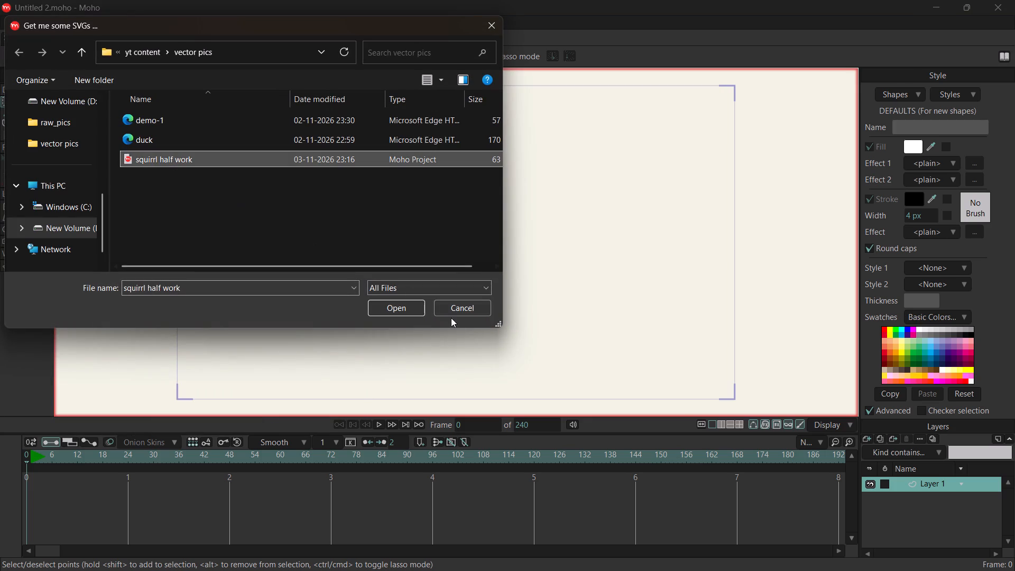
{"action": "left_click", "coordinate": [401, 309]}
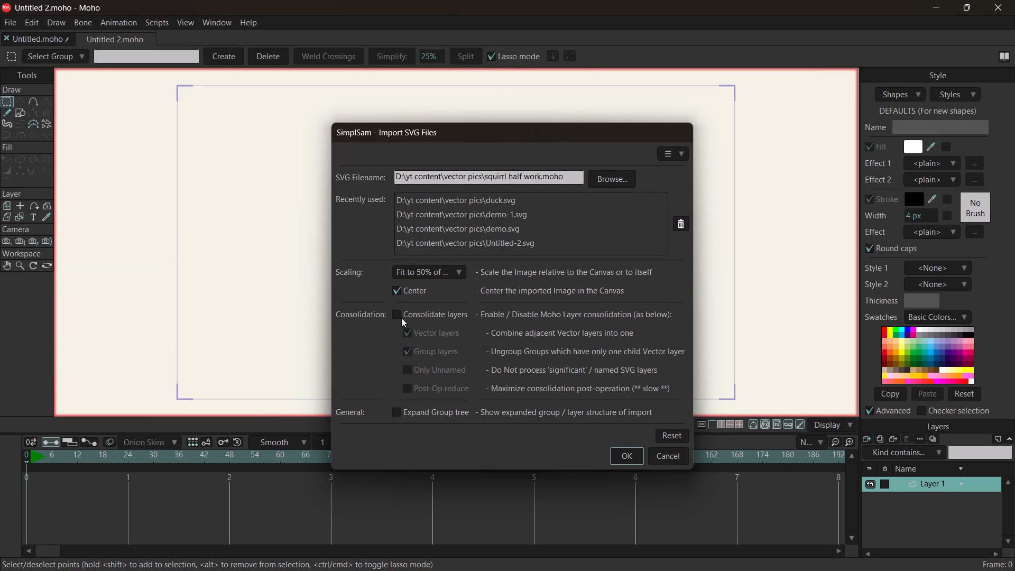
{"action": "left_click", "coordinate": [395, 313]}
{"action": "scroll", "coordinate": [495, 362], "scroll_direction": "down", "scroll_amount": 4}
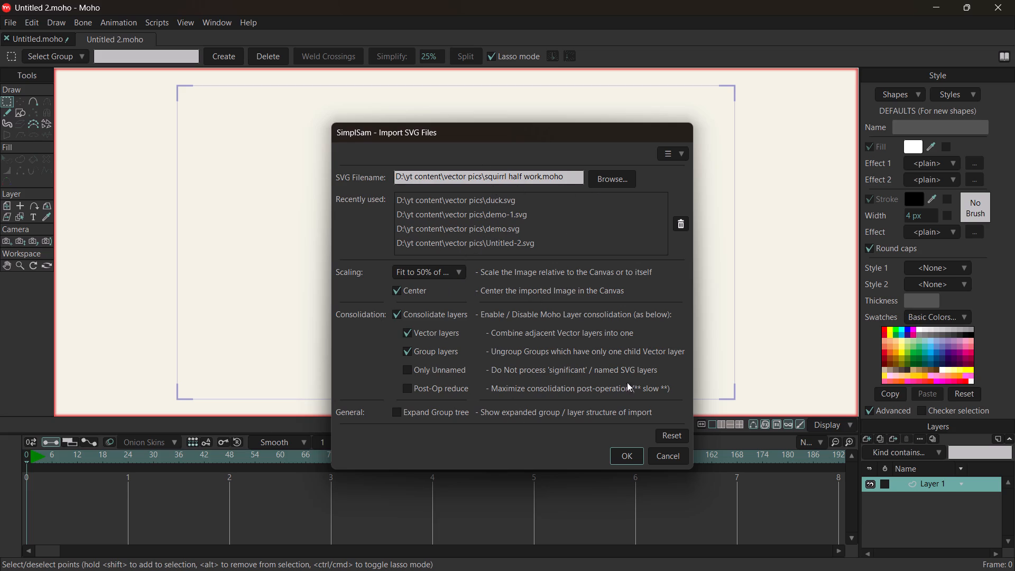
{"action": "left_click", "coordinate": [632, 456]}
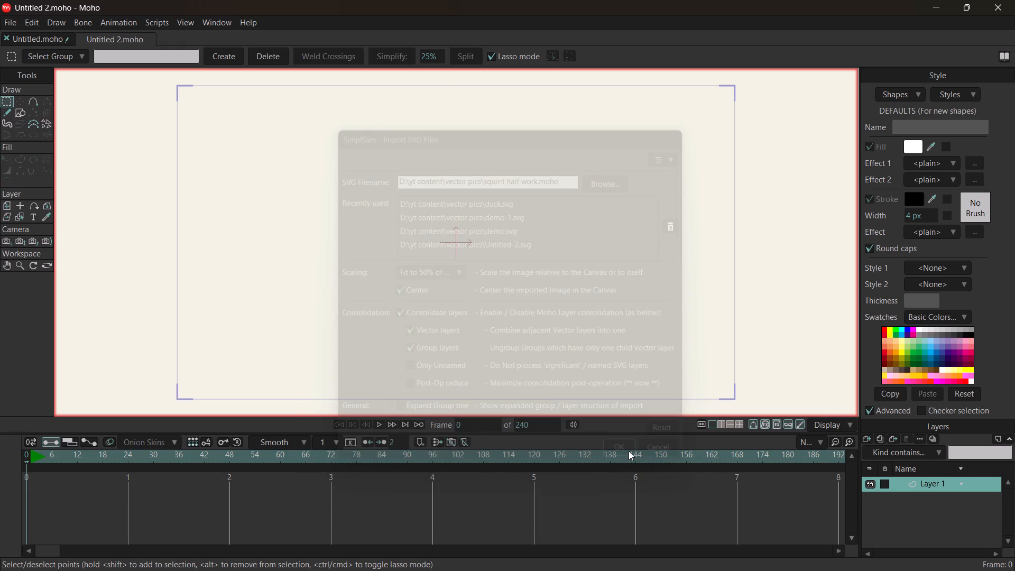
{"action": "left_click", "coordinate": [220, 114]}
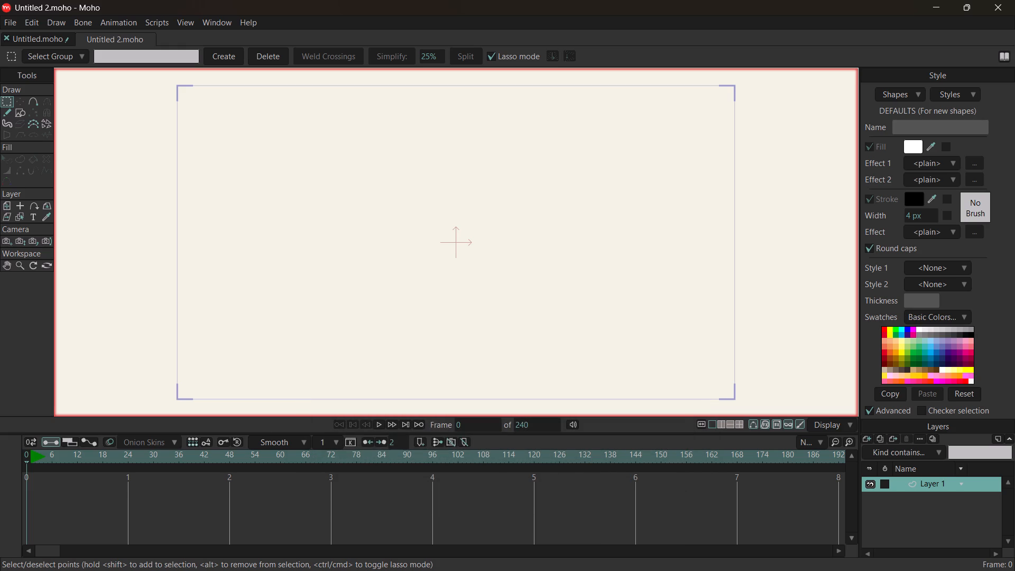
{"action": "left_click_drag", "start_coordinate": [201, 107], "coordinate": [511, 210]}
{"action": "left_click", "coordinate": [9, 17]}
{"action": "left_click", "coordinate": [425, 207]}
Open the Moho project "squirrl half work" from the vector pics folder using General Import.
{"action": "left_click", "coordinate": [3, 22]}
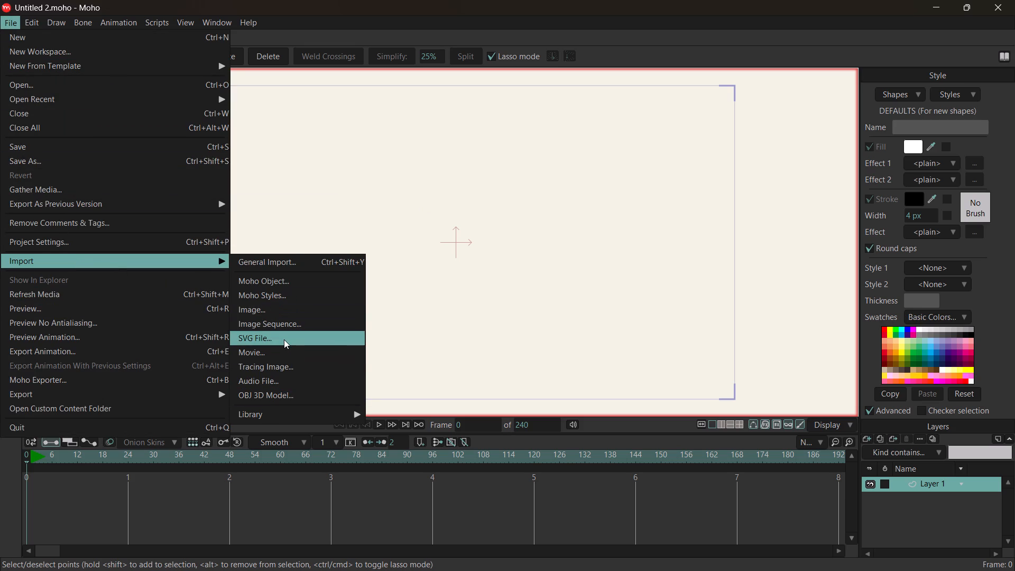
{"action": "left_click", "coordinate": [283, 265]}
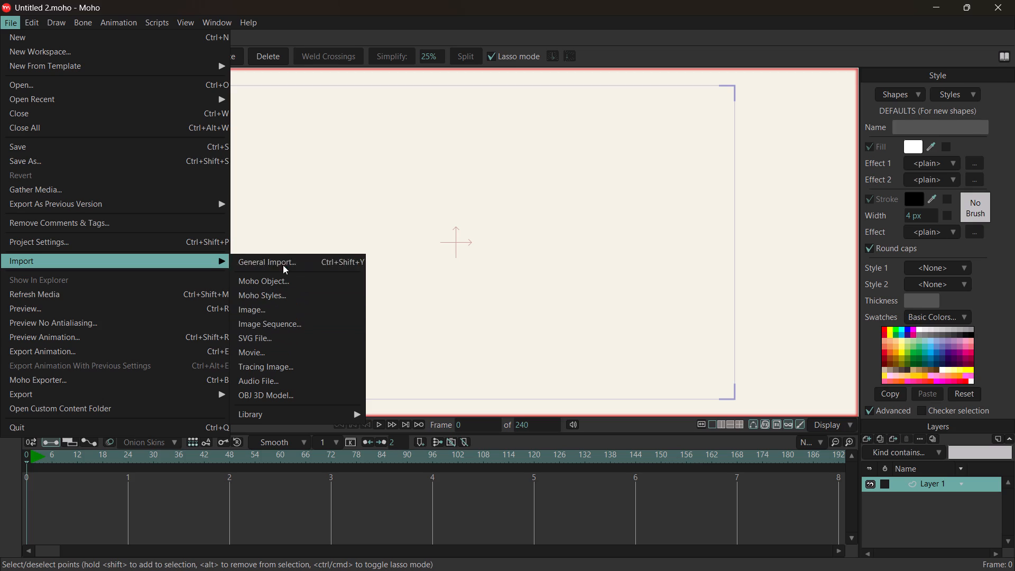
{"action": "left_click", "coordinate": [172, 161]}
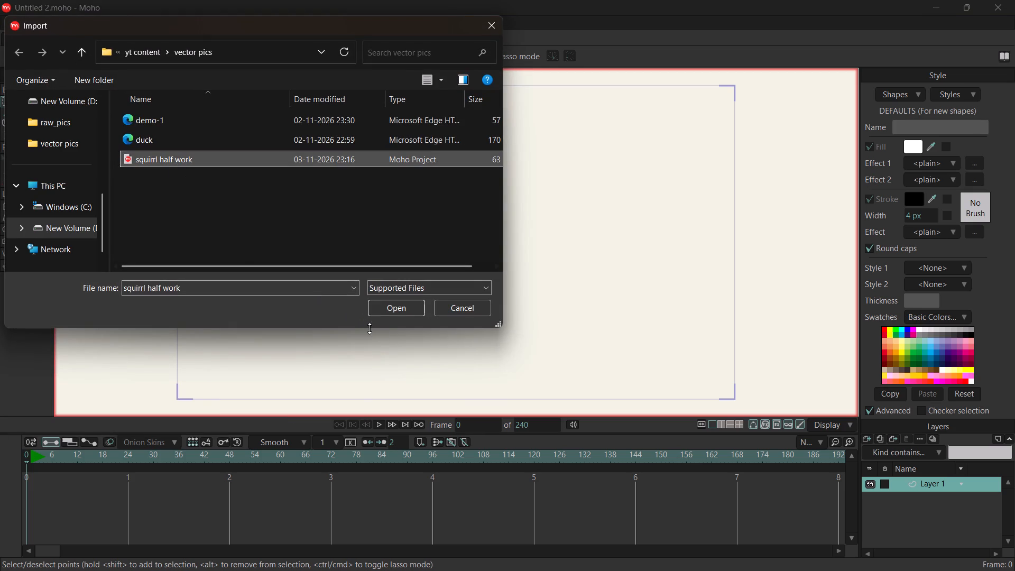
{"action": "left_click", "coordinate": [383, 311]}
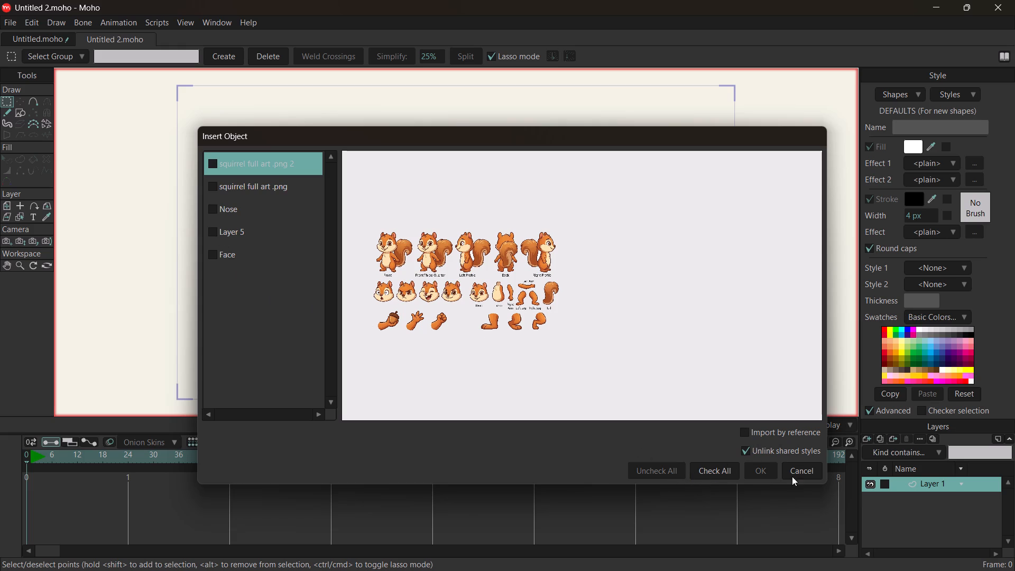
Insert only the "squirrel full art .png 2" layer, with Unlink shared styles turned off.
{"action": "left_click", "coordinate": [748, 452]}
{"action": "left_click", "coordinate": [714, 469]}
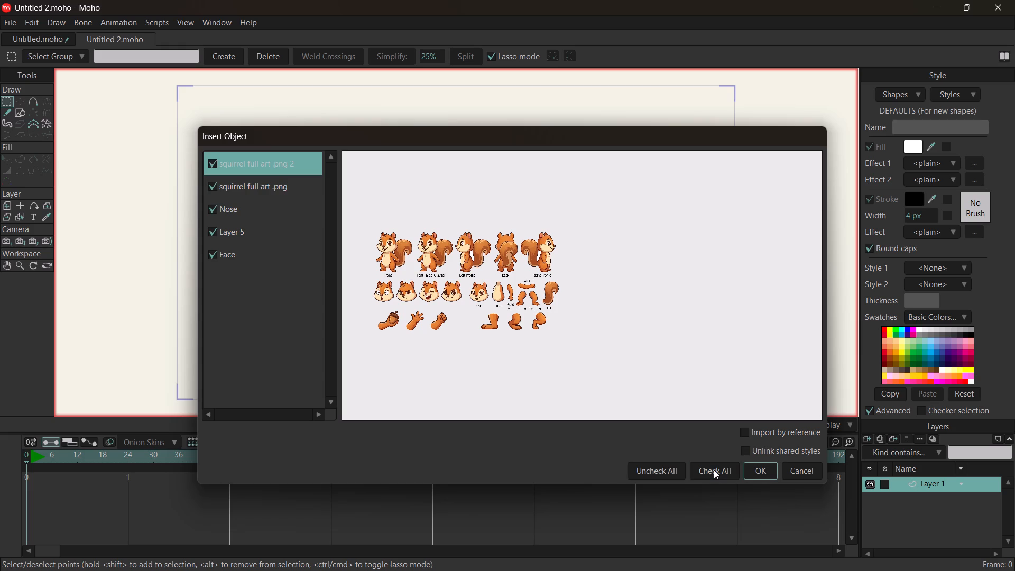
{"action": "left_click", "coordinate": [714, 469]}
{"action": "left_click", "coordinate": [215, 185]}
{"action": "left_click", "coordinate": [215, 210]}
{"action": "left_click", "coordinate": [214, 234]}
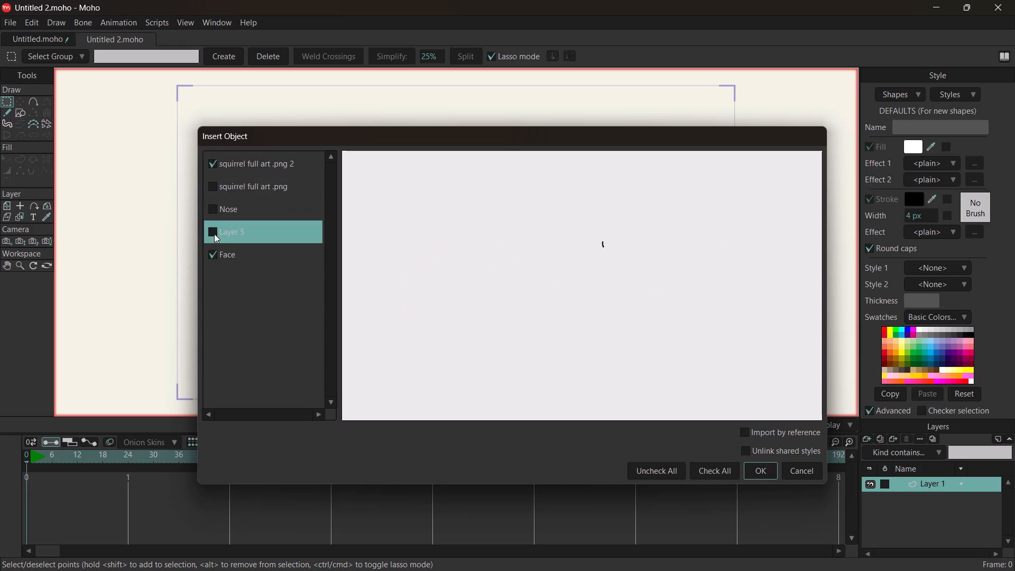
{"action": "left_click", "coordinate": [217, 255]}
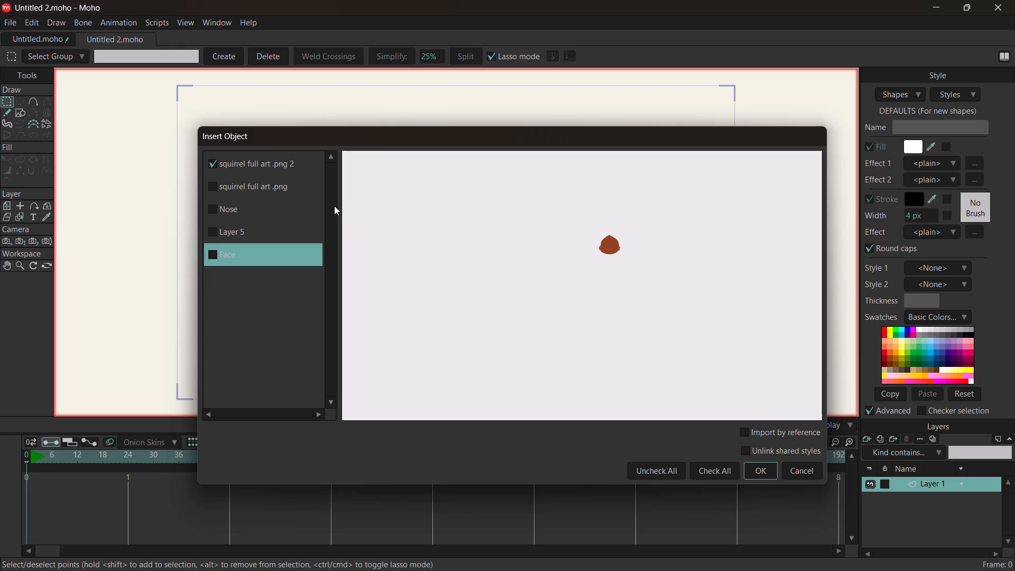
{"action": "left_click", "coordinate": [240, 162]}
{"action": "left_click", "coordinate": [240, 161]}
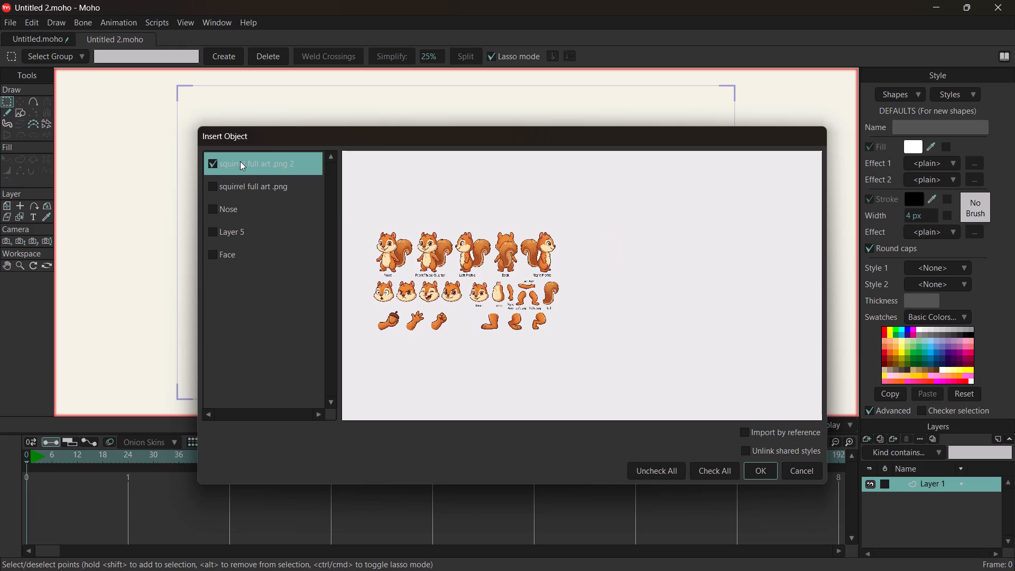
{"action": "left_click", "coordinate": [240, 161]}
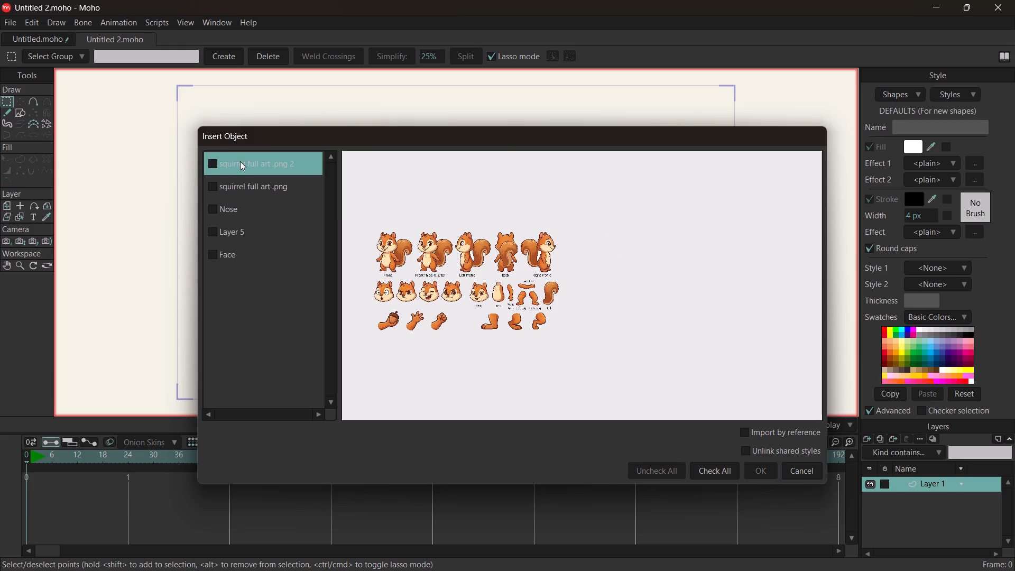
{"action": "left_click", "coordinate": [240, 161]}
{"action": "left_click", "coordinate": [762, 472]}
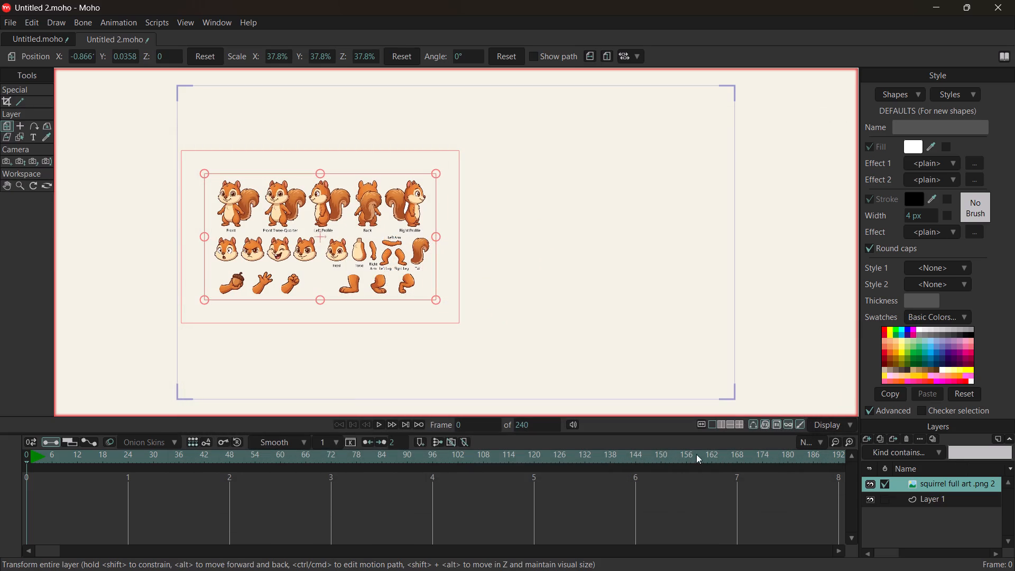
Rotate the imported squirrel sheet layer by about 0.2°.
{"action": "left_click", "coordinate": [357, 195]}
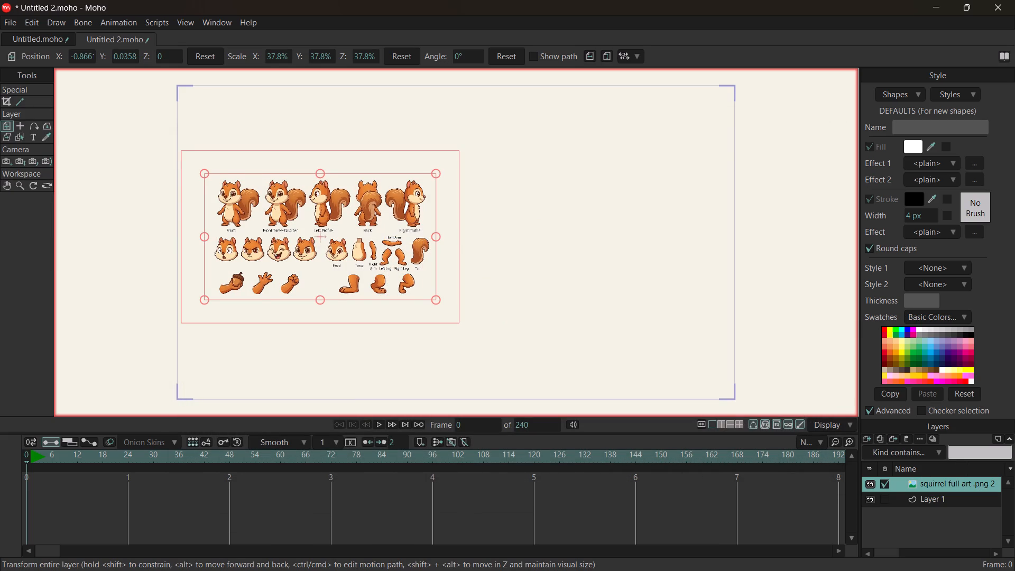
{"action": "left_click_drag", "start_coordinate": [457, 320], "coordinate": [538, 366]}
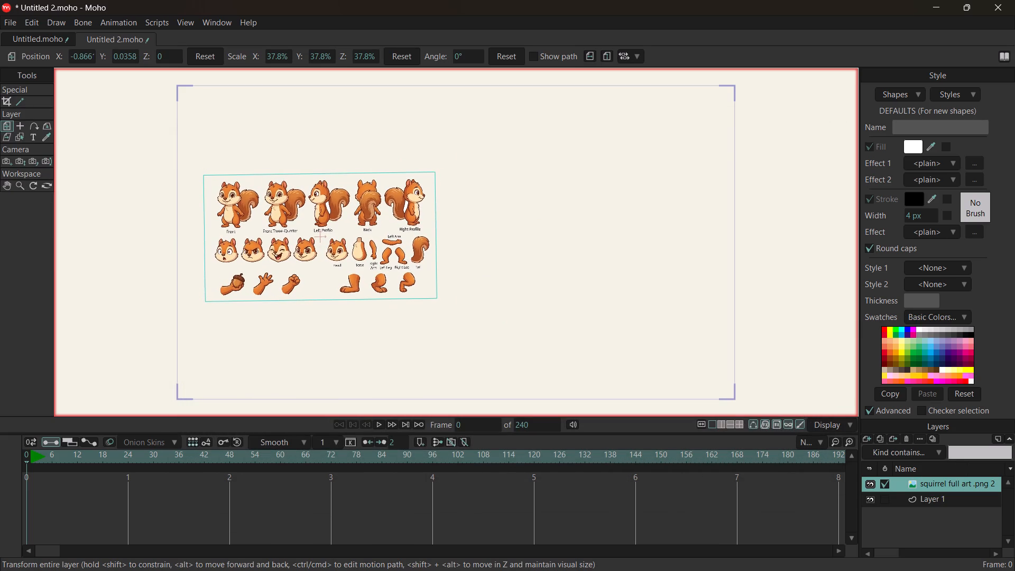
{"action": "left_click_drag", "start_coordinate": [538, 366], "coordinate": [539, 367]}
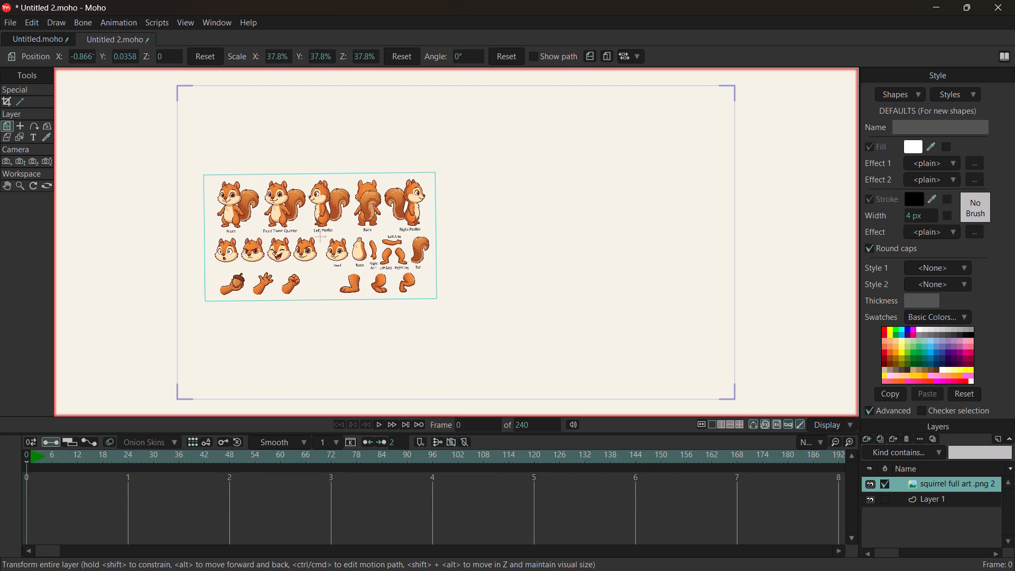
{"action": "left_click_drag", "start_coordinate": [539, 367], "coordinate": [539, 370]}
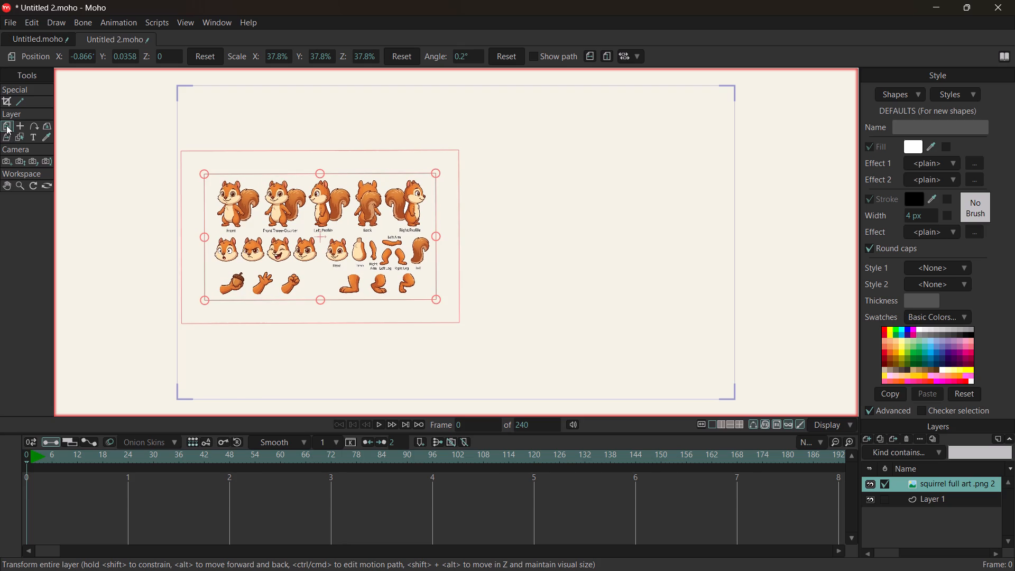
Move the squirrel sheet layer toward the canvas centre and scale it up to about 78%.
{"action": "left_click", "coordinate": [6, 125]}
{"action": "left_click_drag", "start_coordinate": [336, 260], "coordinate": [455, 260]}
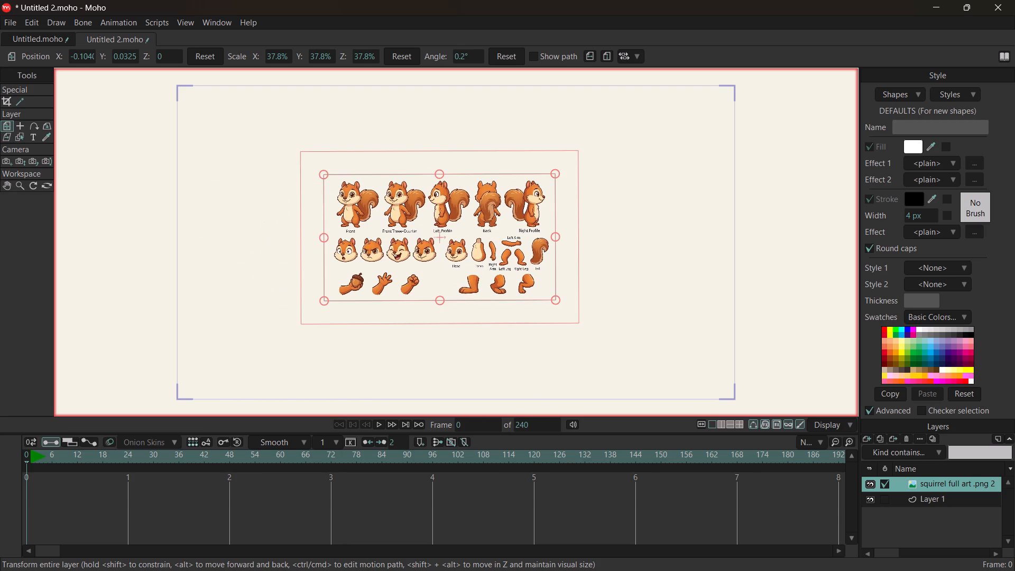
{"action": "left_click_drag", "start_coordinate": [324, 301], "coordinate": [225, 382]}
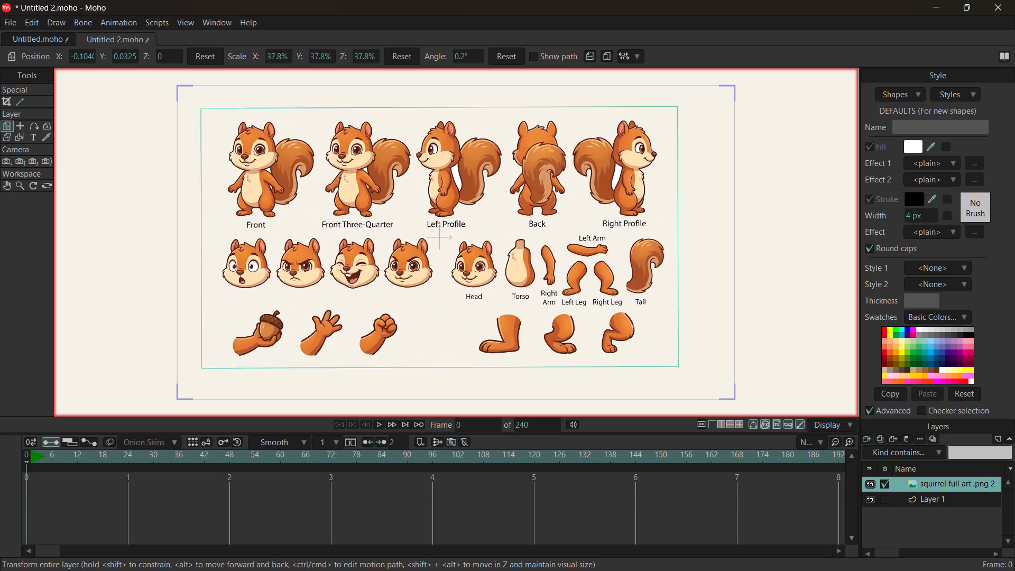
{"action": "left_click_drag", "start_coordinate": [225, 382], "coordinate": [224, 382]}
Examine the image quality of the squirrel faces on the imported sheet up close and the whole sheet.
{"action": "scroll", "coordinate": [447, 259], "scroll_direction": "up", "scroll_amount": 12, "text": "ctrl"}
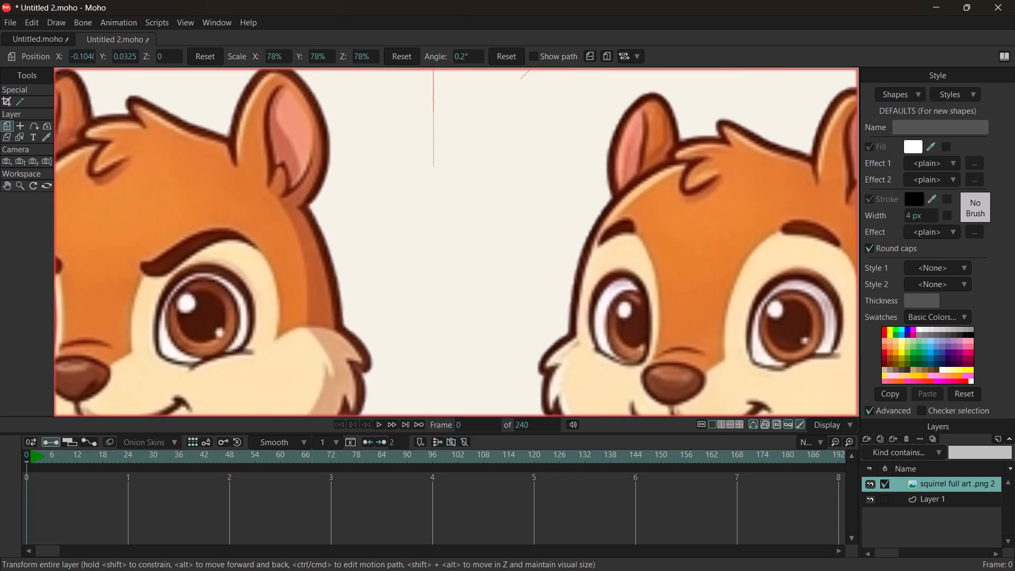
{"action": "left_click", "coordinate": [299, 250]}
{"action": "left_click_drag", "start_coordinate": [299, 250], "coordinate": [494, 220]}
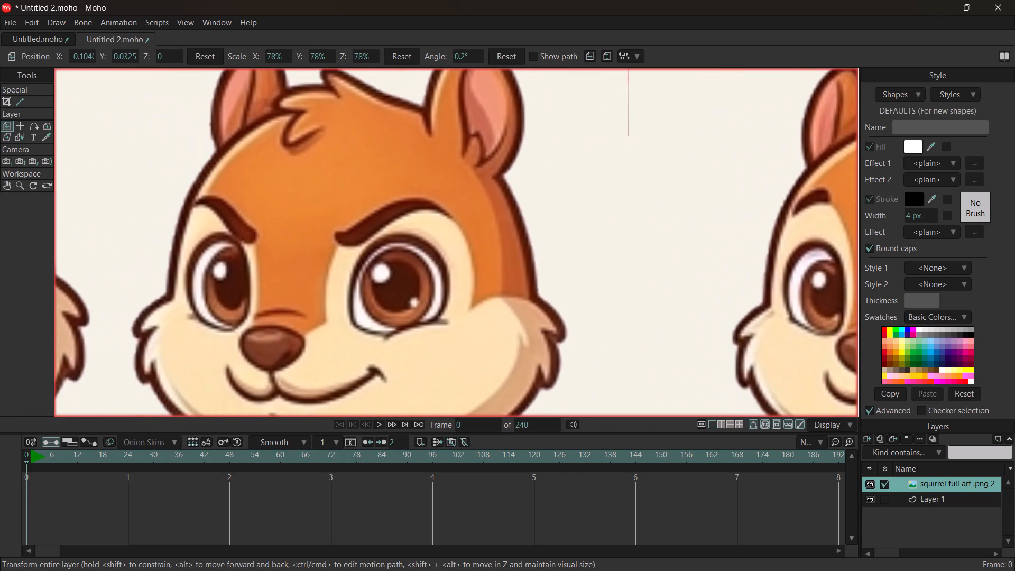
{"action": "double_click", "coordinate": [492, 216]}
{"action": "right_click", "coordinate": [470, 214]}
{"action": "scroll", "coordinate": [486, 211], "scroll_direction": "up", "scroll_amount": 11, "text": "ctrl"}
{"action": "scroll", "coordinate": [486, 211], "scroll_direction": "down", "scroll_amount": 10, "text": "ctrl"}
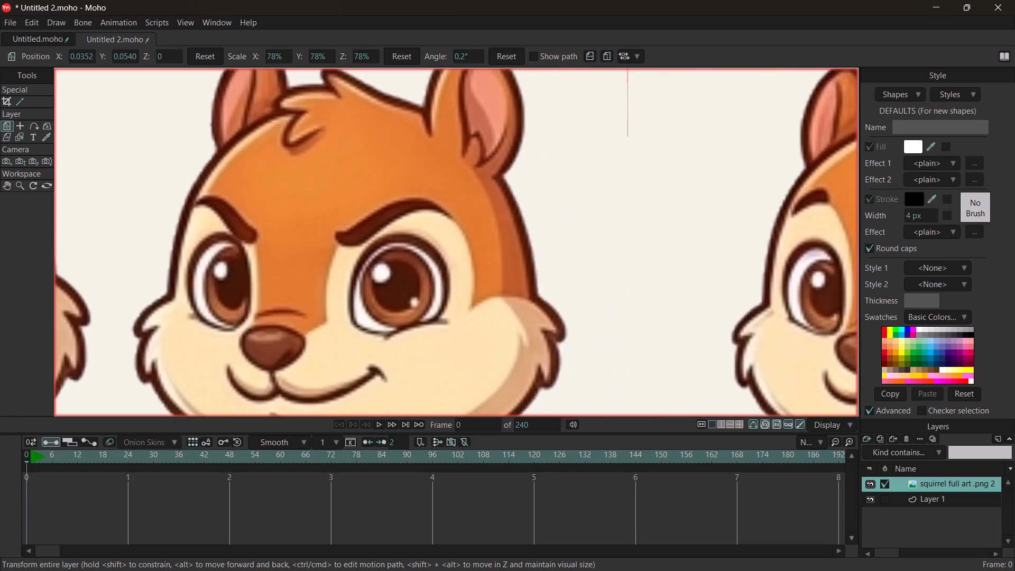
{"action": "scroll", "coordinate": [486, 211], "scroll_direction": "up", "scroll_amount": 12, "text": "ctrl"}
{"action": "scroll", "coordinate": [486, 211], "scroll_direction": "down", "scroll_amount": 4, "text": "ctrl"}
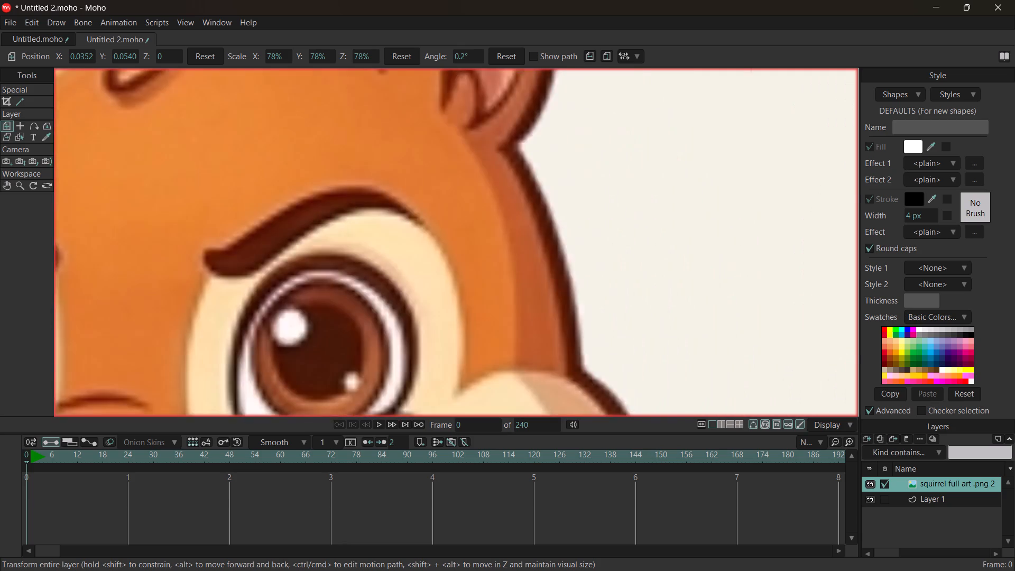
{"action": "scroll", "coordinate": [486, 211], "scroll_direction": "down", "scroll_amount": 15, "text": "ctrl"}
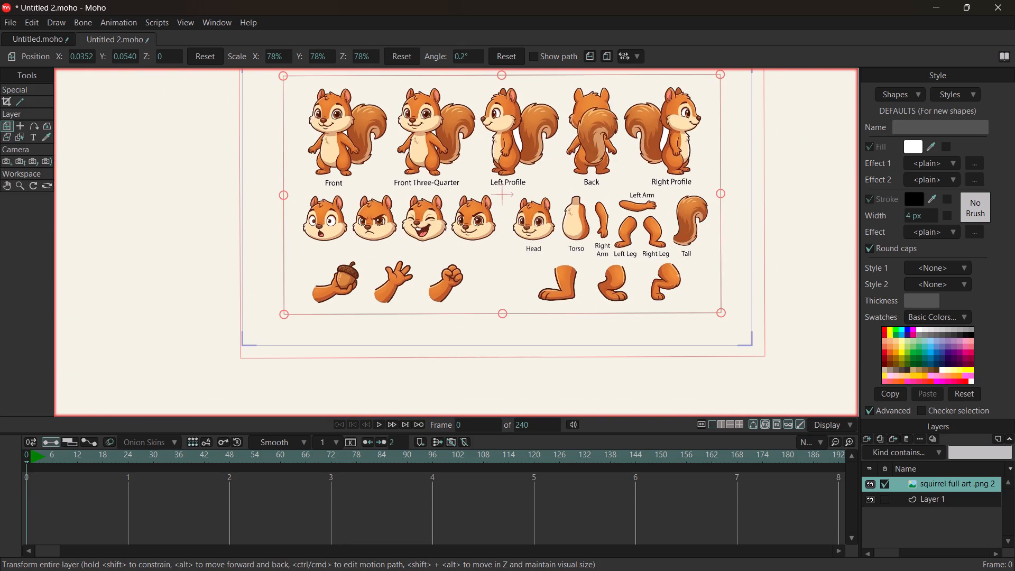
{"action": "scroll", "coordinate": [808, 201], "scroll_direction": "up", "scroll_amount": 4}
{"action": "scroll", "coordinate": [808, 201], "scroll_direction": "down", "scroll_amount": 4}
{"action": "scroll", "coordinate": [357, 137], "scroll_direction": "up", "scroll_amount": 1}
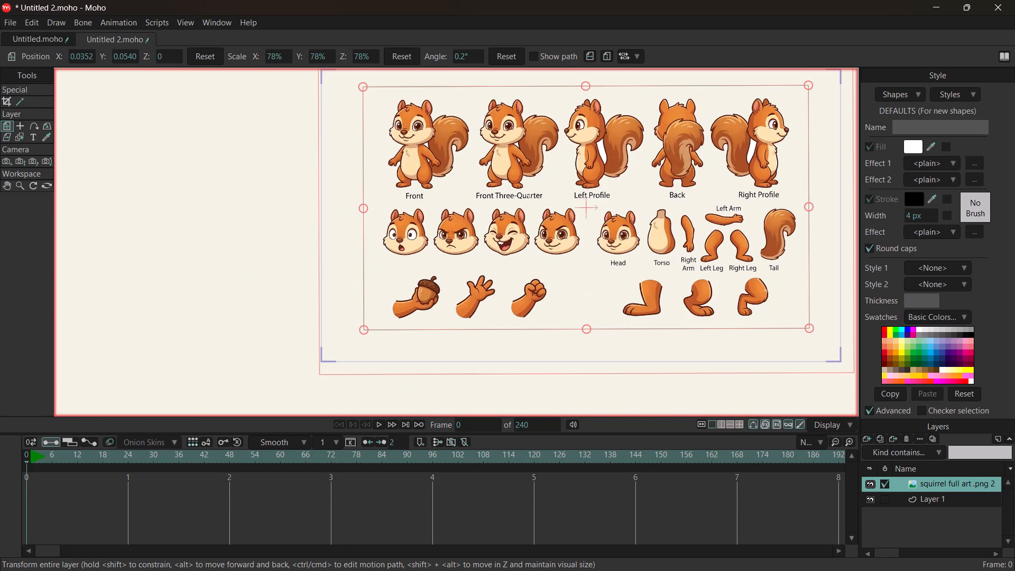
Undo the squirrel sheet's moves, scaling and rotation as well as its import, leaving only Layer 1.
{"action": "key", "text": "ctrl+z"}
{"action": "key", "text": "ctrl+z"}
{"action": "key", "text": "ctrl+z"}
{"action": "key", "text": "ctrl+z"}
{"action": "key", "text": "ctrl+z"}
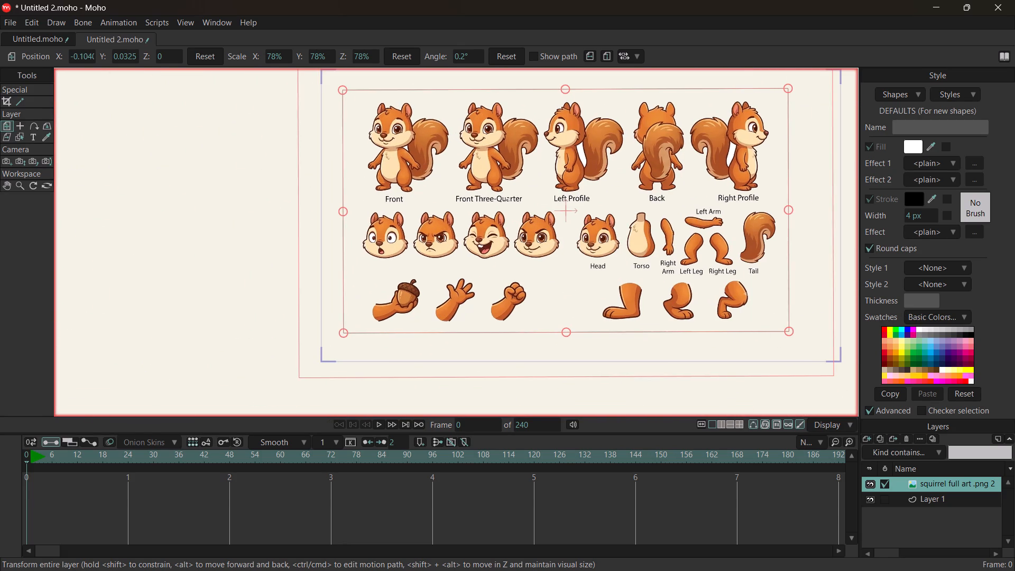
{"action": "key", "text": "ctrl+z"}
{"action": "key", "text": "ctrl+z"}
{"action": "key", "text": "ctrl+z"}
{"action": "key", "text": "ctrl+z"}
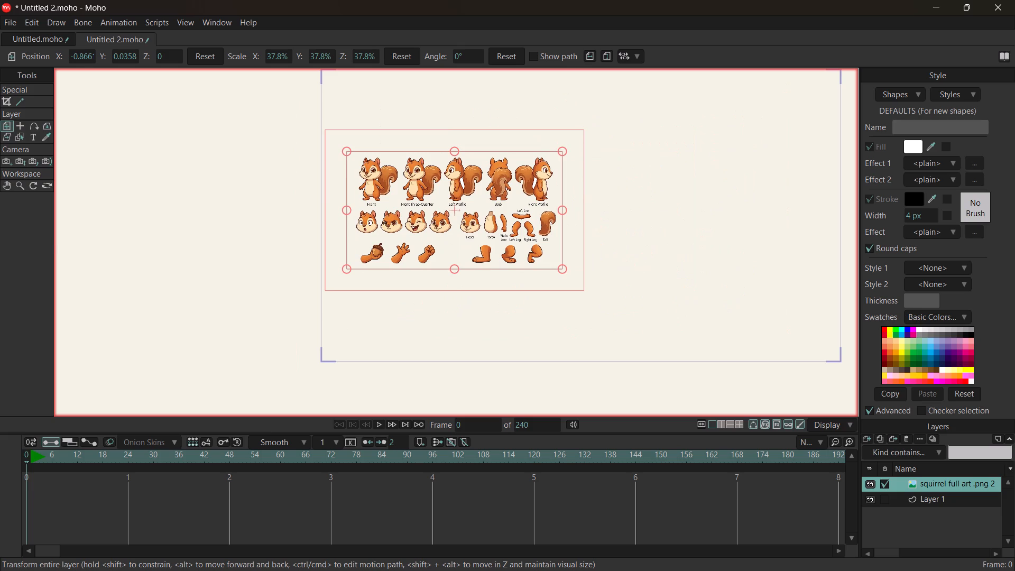
Start an SVG import and search the vector pics and raw_pics folders for the squirrel artwork file.
{"action": "left_click", "coordinate": [10, 24]}
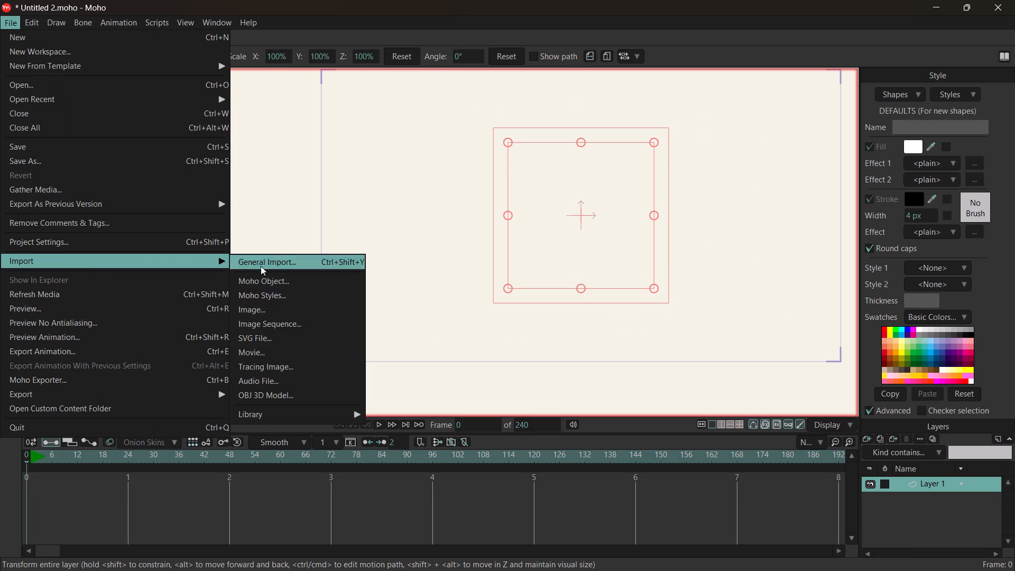
{"action": "left_click", "coordinate": [304, 336]}
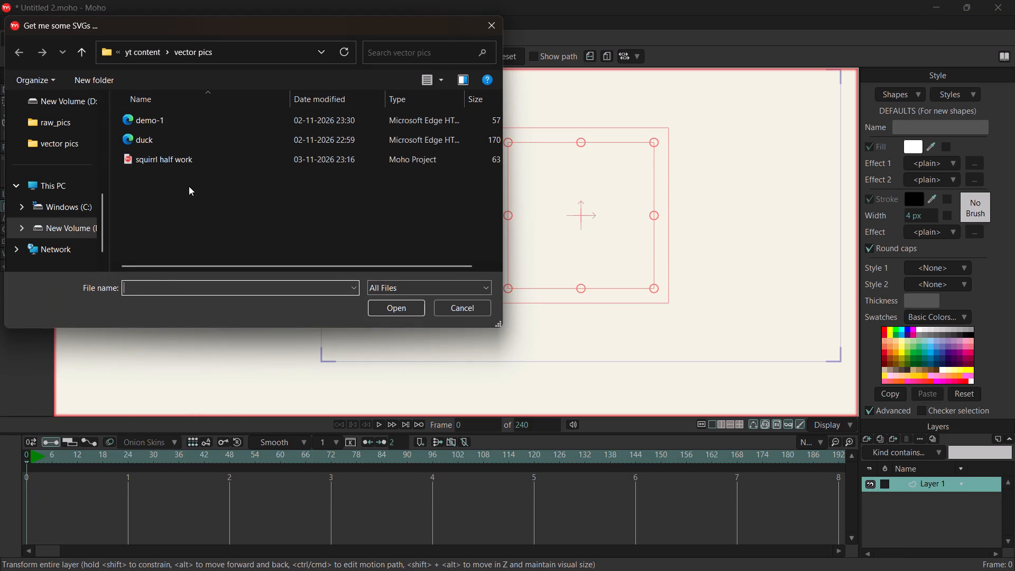
{"action": "left_click", "coordinate": [179, 160]}
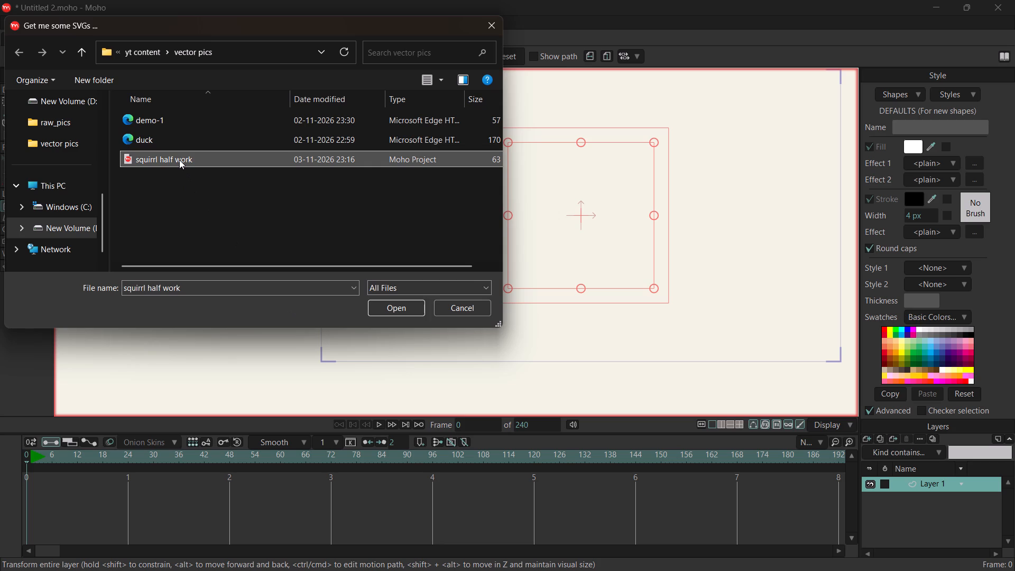
{"action": "left_click", "coordinate": [196, 188]}
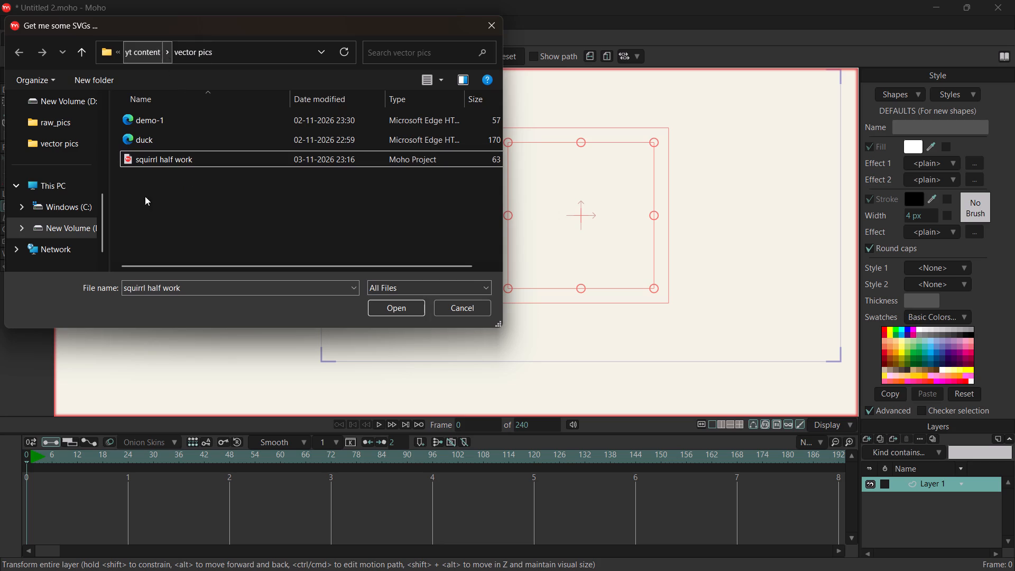
{"action": "left_click", "coordinate": [336, 159]}
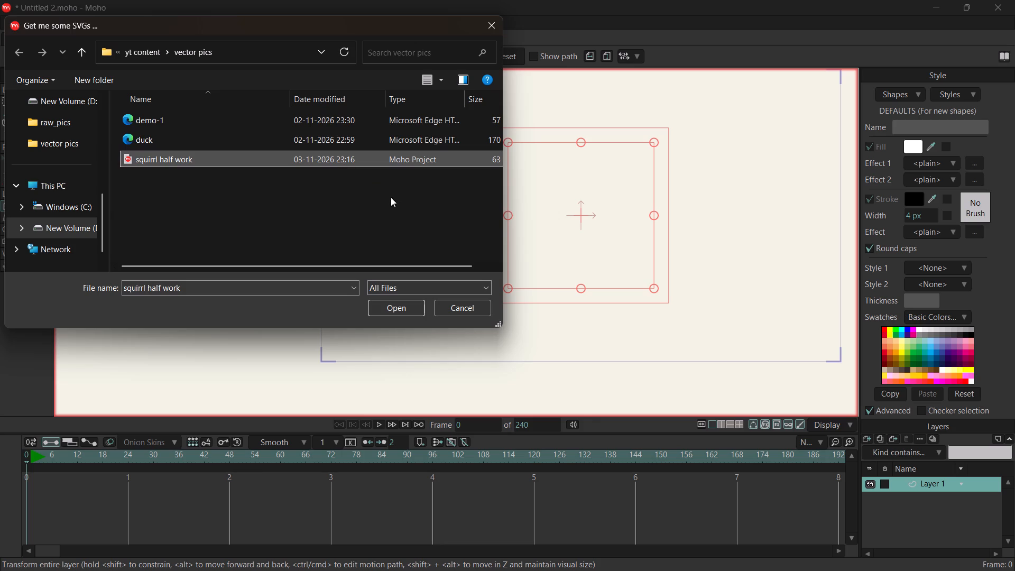
{"action": "left_click", "coordinate": [154, 53]}
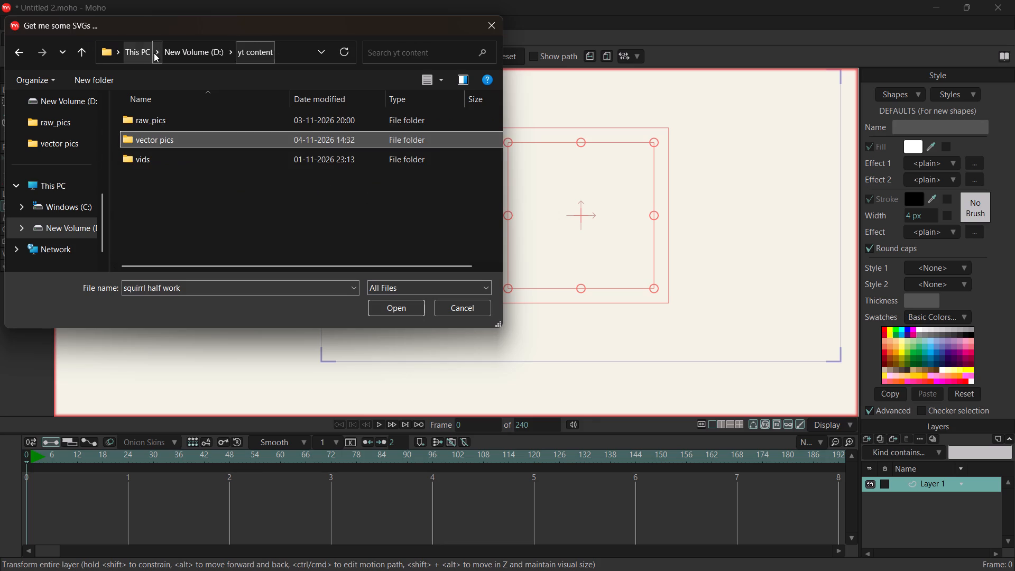
{"action": "left_click", "coordinate": [206, 54]}
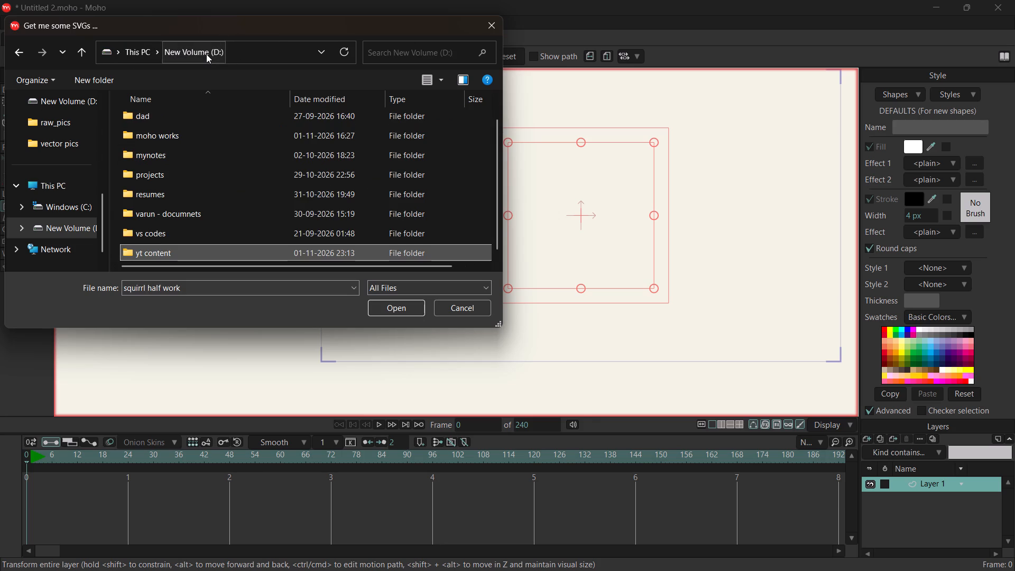
{"action": "double_click", "coordinate": [163, 250]}
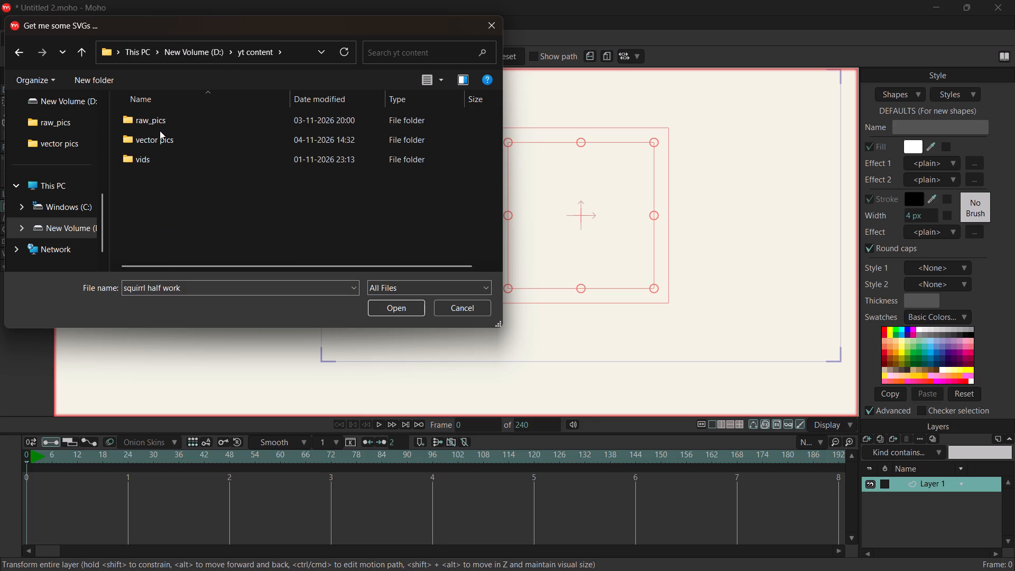
{"action": "double_click", "coordinate": [159, 125]}
{"action": "scroll", "coordinate": [191, 176], "scroll_direction": "down", "scroll_amount": 5}
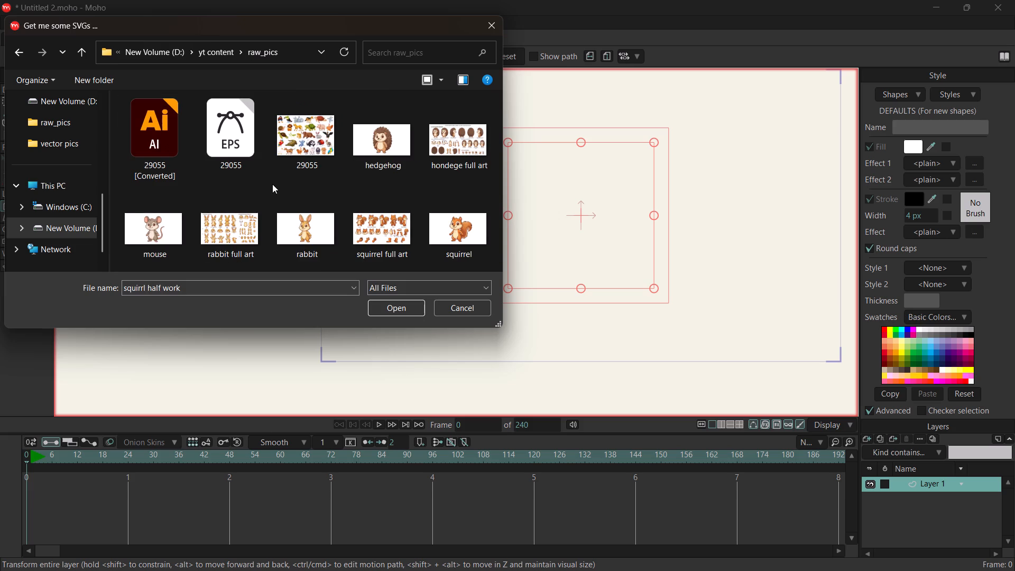
{"action": "scroll", "coordinate": [289, 184], "scroll_direction": "up", "scroll_amount": 4}
{"action": "scroll", "coordinate": [289, 184], "scroll_direction": "down", "scroll_amount": 8}
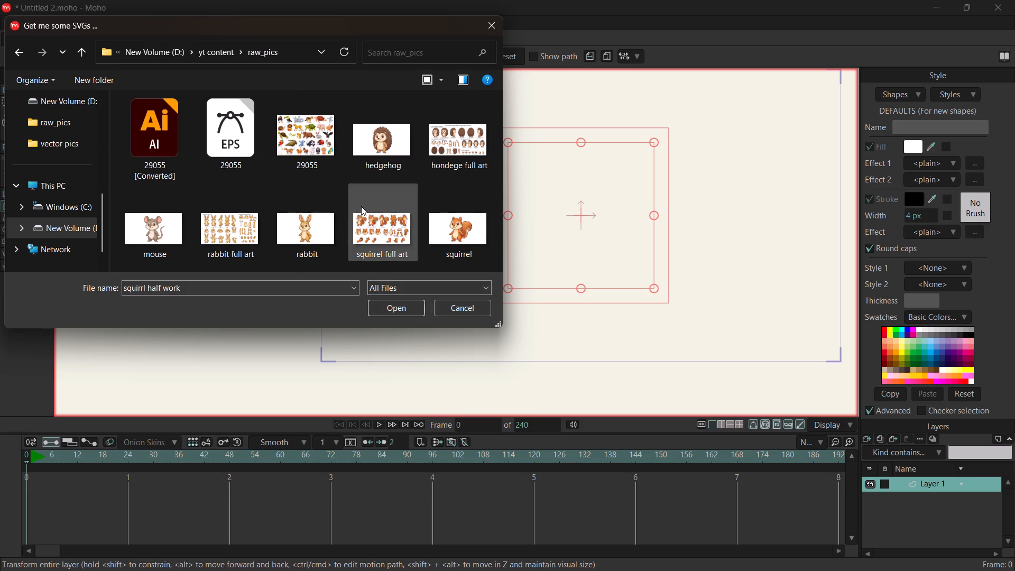
{"action": "left_click", "coordinate": [407, 308]}
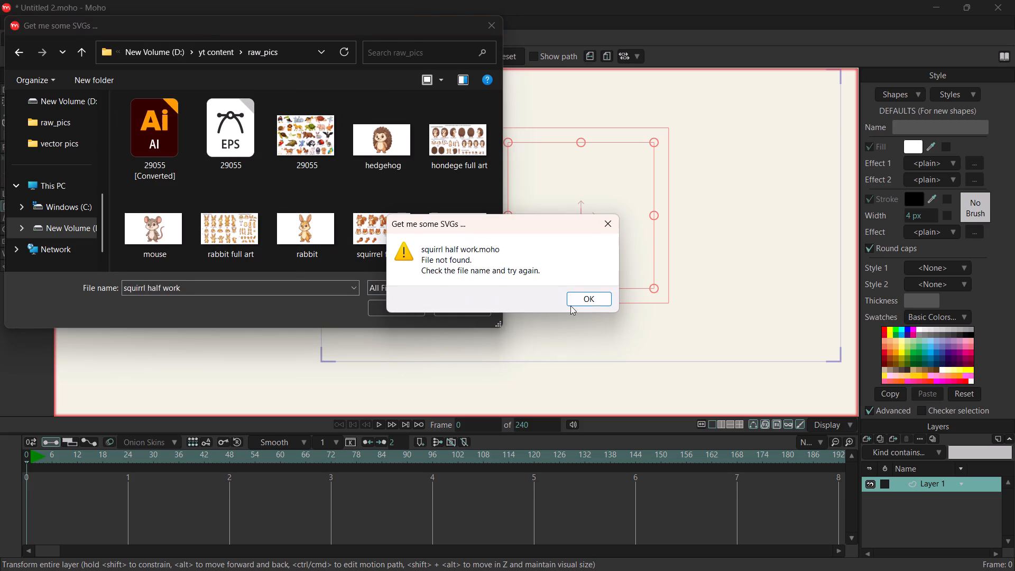
{"action": "left_click", "coordinate": [605, 298]}
Switch to the squirrel full art SVG document in Illustrator.
{"action": "key", "text": "alt+Tab"}
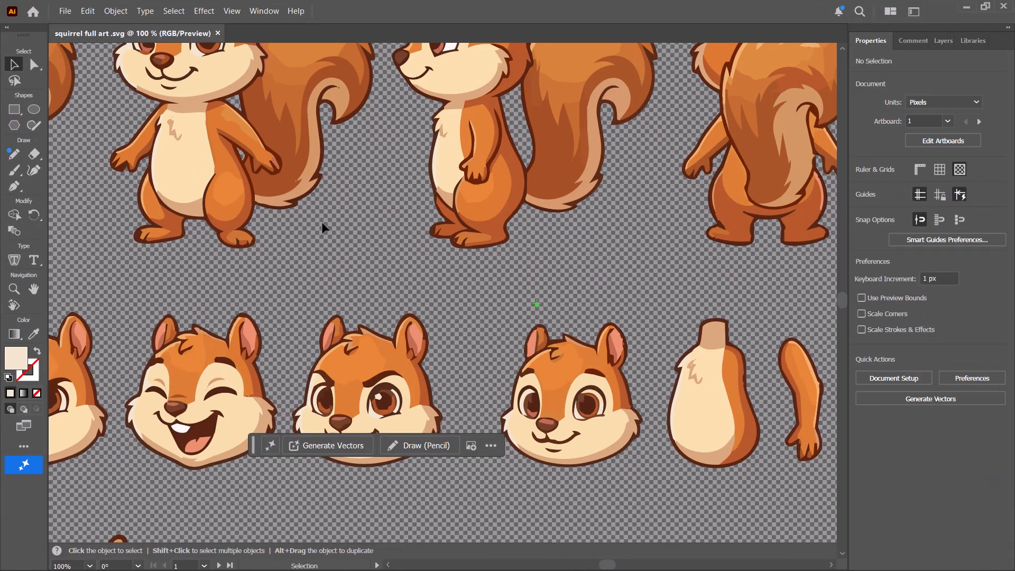
{"action": "scroll", "coordinate": [322, 223], "scroll_direction": "down", "scroll_amount": 4, "text": "ctrl"}
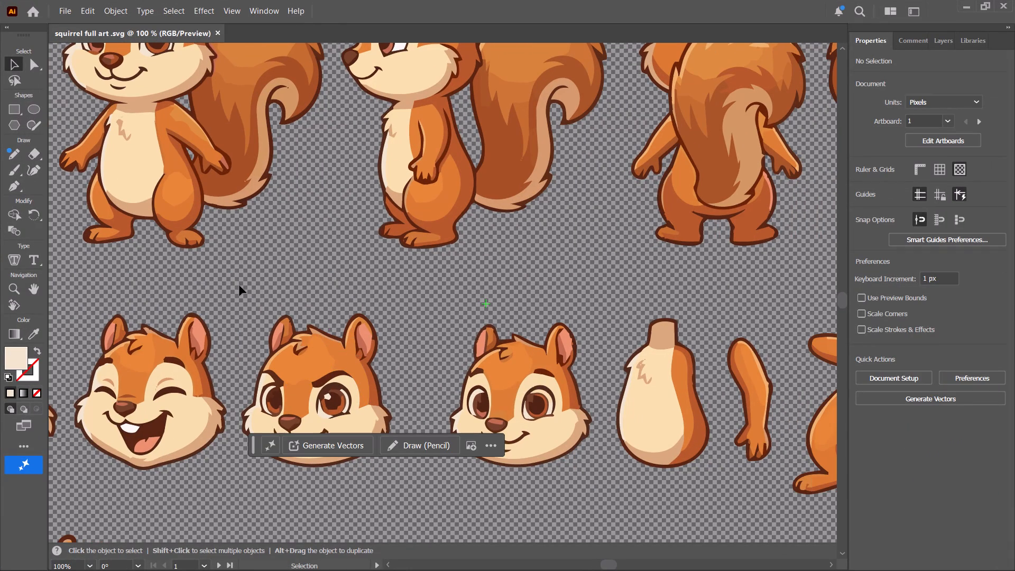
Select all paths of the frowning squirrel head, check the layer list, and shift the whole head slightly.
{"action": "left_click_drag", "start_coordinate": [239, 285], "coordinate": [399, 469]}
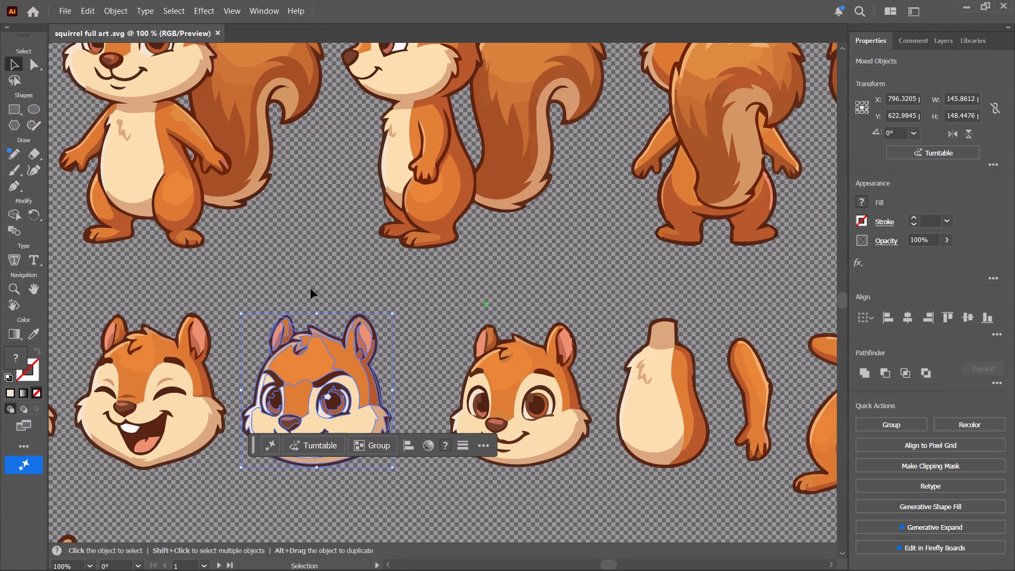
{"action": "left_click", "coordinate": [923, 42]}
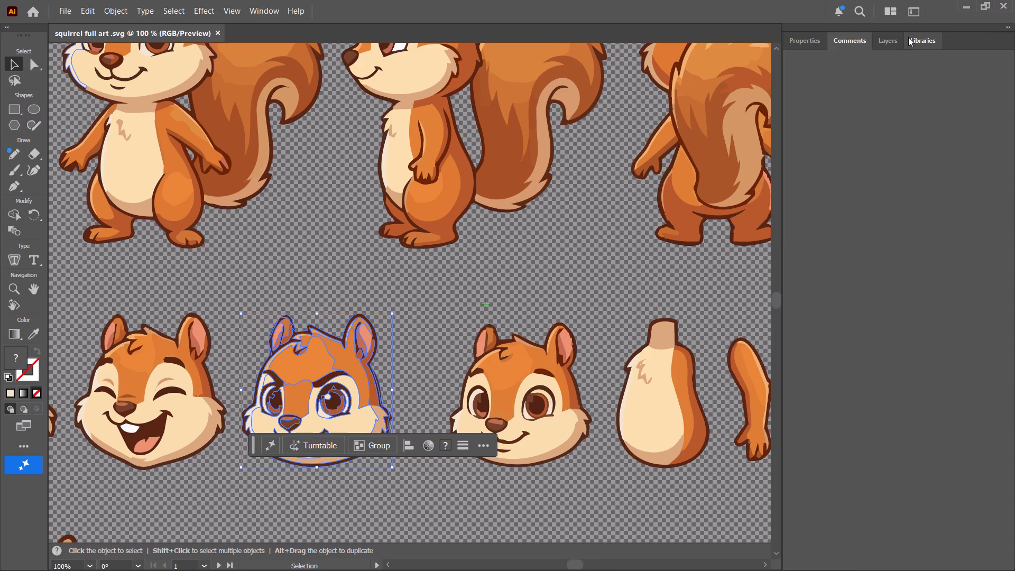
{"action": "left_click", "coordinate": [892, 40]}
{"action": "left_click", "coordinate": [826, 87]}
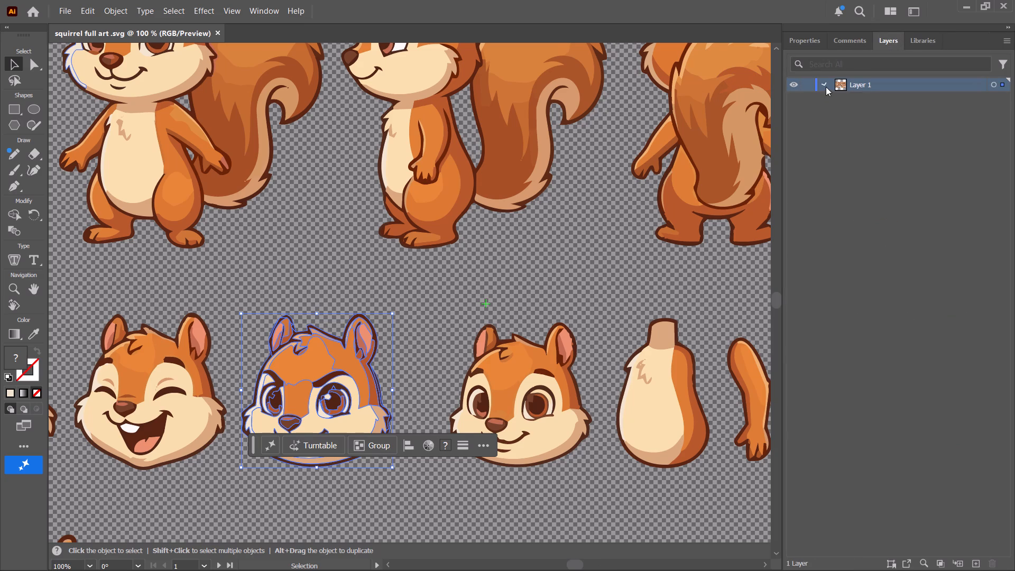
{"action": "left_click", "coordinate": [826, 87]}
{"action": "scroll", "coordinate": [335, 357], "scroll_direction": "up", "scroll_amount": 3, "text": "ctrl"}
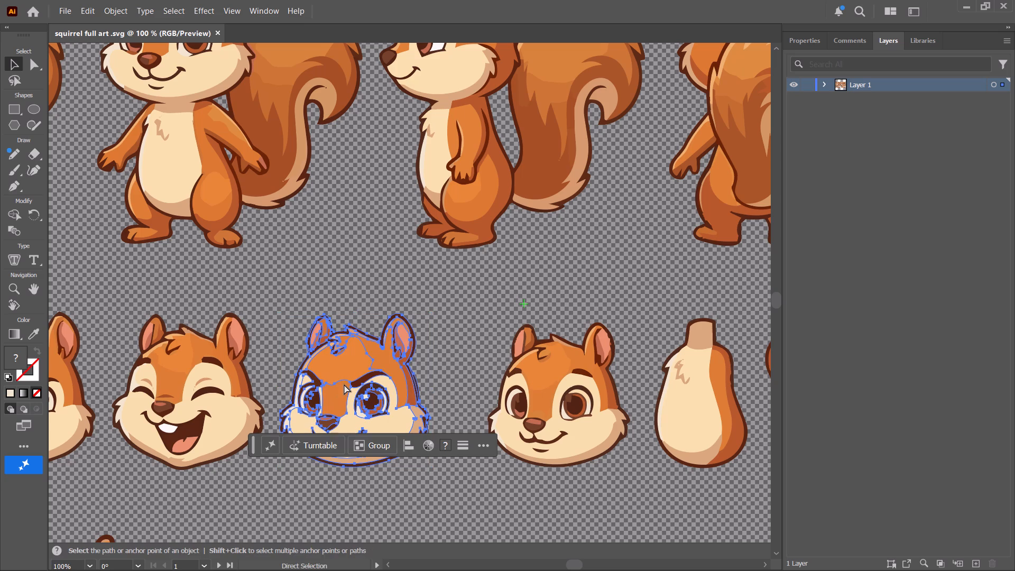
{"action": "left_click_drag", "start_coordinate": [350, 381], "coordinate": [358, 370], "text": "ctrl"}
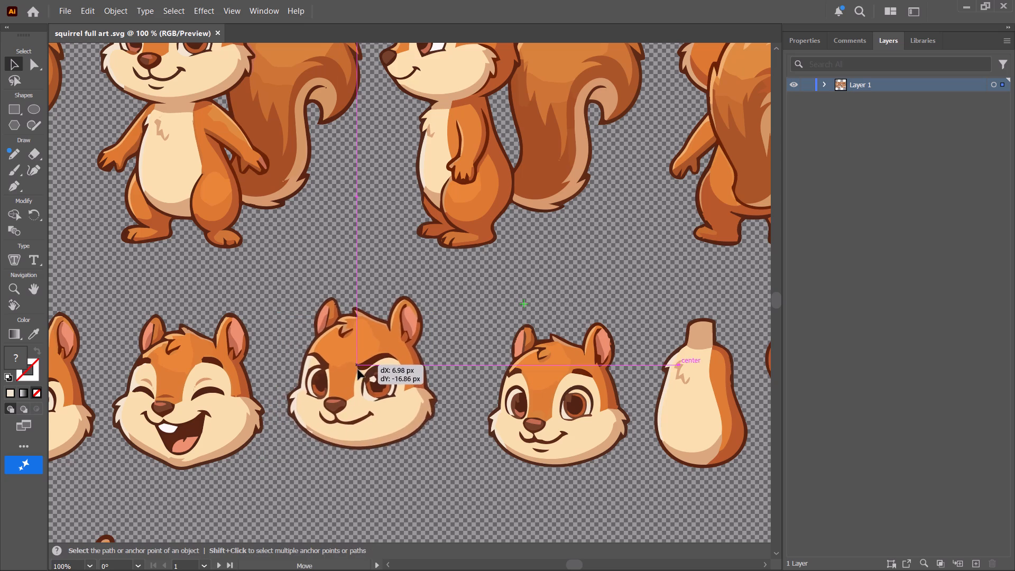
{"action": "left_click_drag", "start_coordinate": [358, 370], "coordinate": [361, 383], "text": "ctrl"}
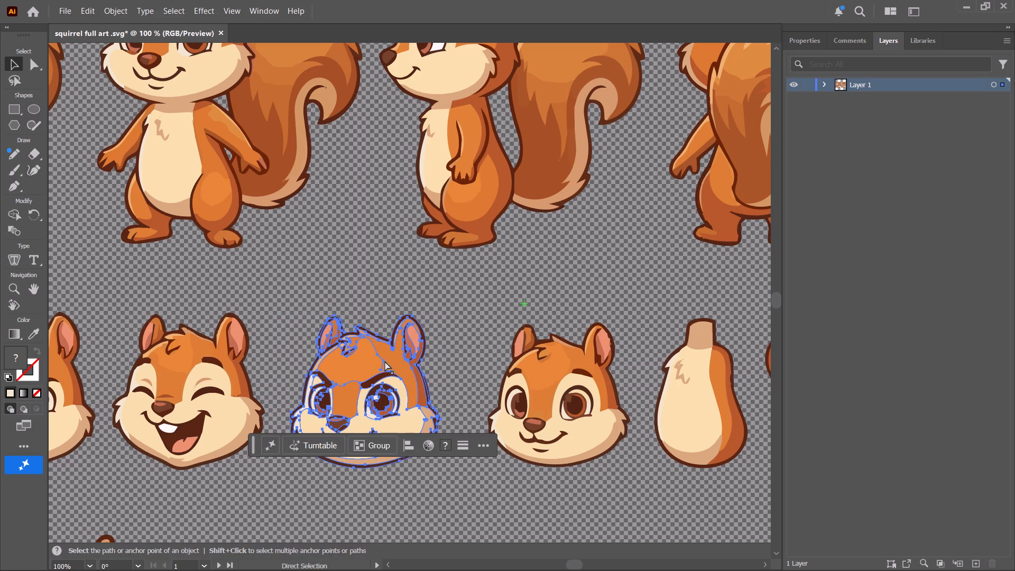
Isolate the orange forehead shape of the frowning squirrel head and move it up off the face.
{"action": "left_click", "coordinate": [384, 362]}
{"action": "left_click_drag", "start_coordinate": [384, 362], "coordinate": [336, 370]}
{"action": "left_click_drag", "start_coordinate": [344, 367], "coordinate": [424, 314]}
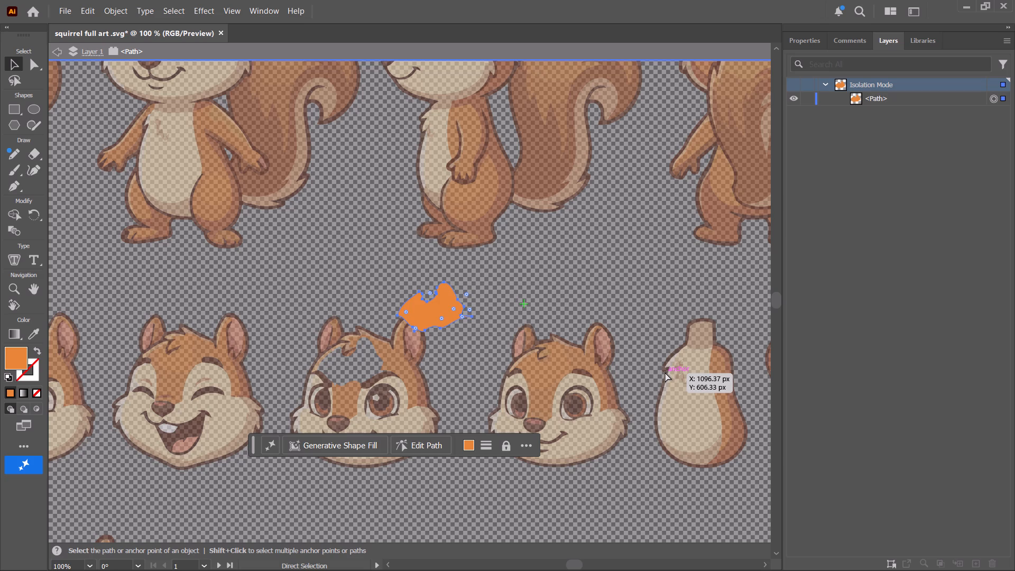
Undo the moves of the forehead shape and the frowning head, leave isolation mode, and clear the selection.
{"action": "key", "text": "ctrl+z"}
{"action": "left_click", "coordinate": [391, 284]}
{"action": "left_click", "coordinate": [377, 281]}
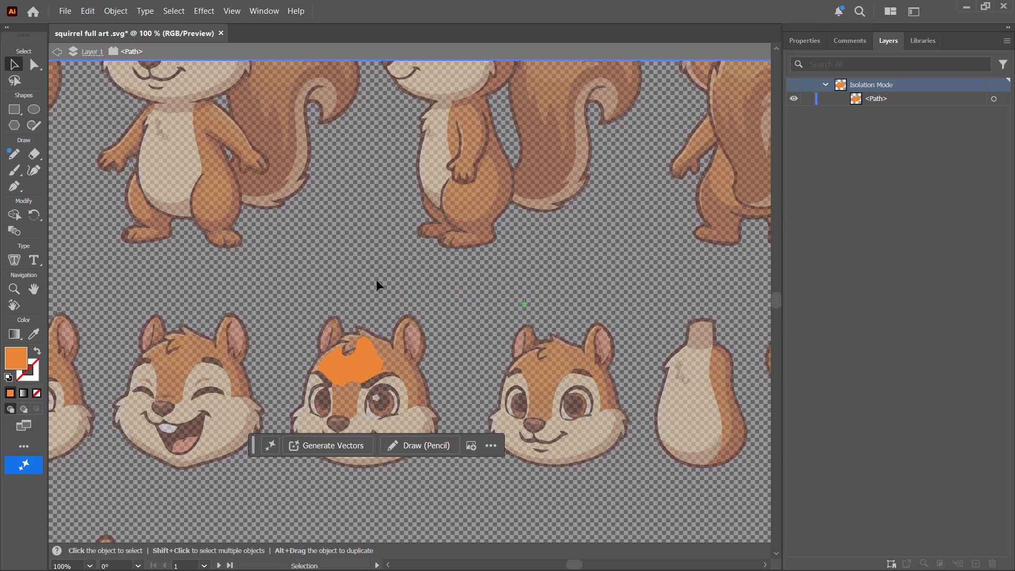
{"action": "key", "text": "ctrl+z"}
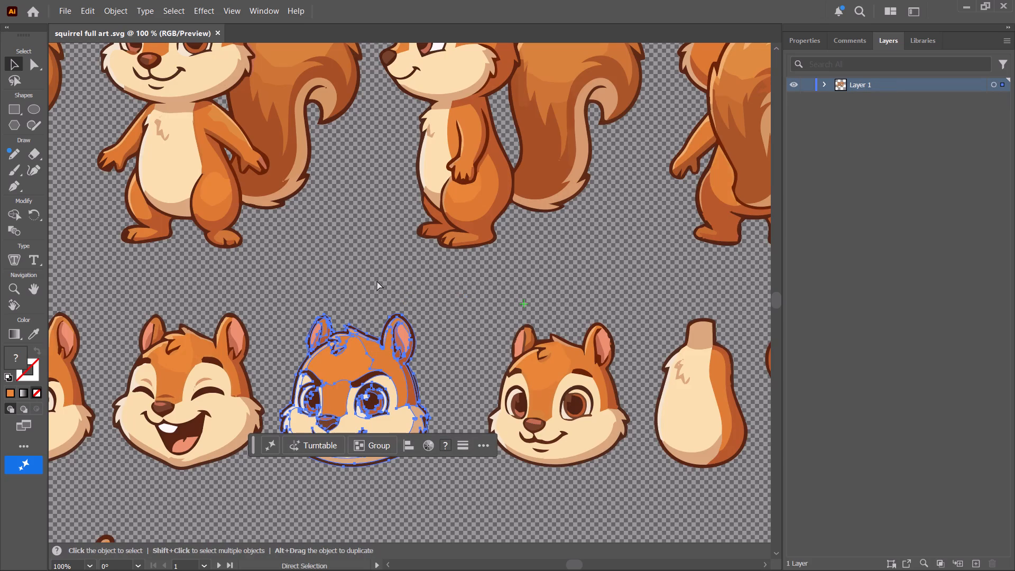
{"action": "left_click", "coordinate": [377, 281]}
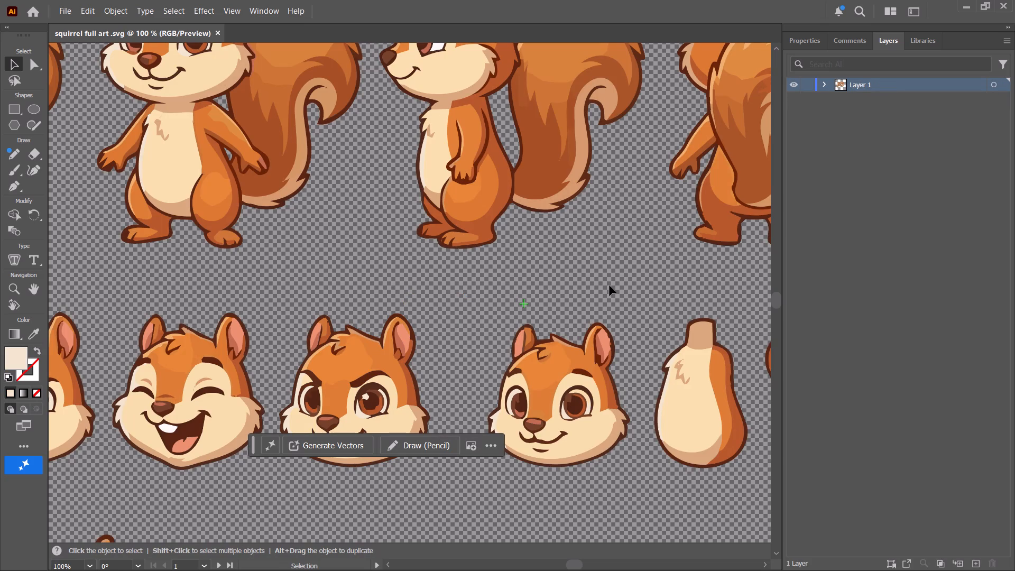
Save the squirrel document under the new name "squirrel full art vectorized" as an SVG in the vector pics folder.
{"action": "scroll", "coordinate": [573, 286], "scroll_direction": "down", "scroll_amount": 4, "text": "ctrl"}
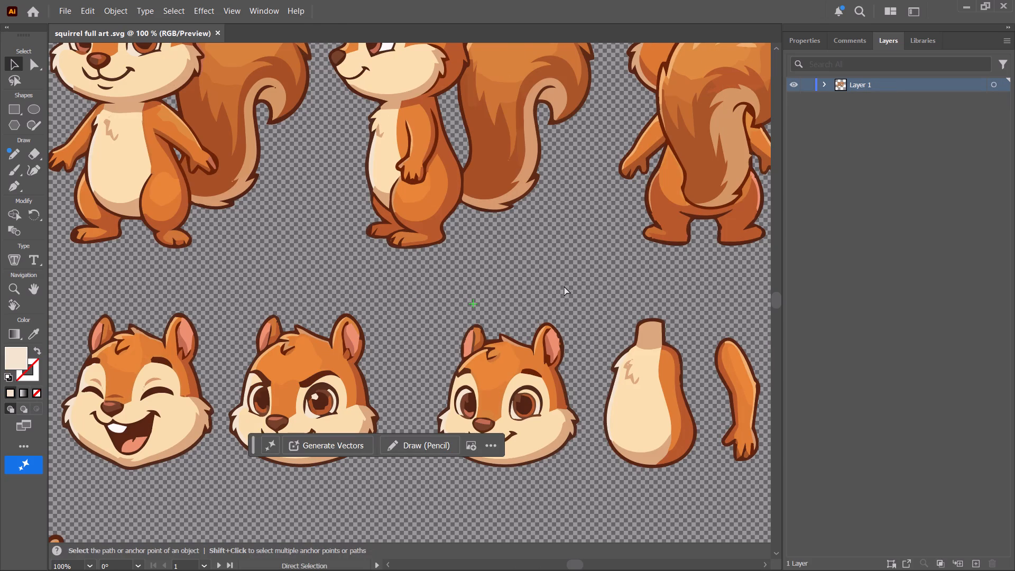
{"action": "key", "text": "ctrl+s"}
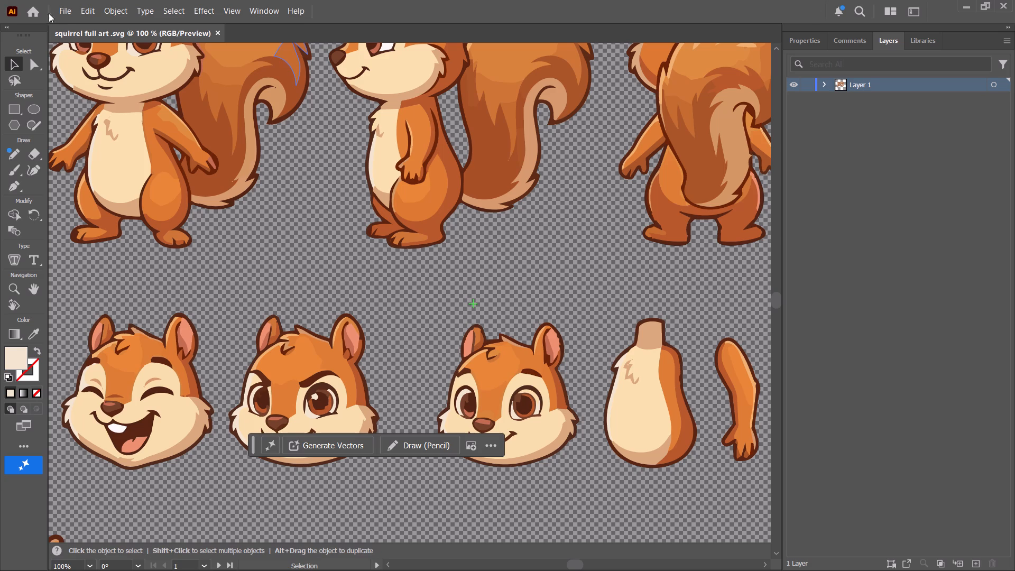
{"action": "left_click", "coordinate": [66, 13]}
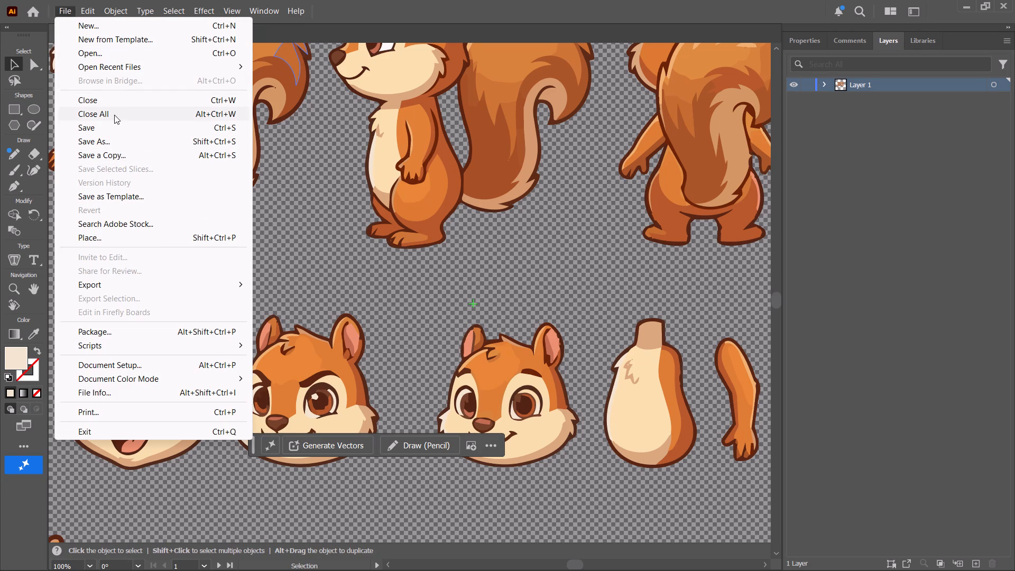
{"action": "left_click", "coordinate": [112, 140]}
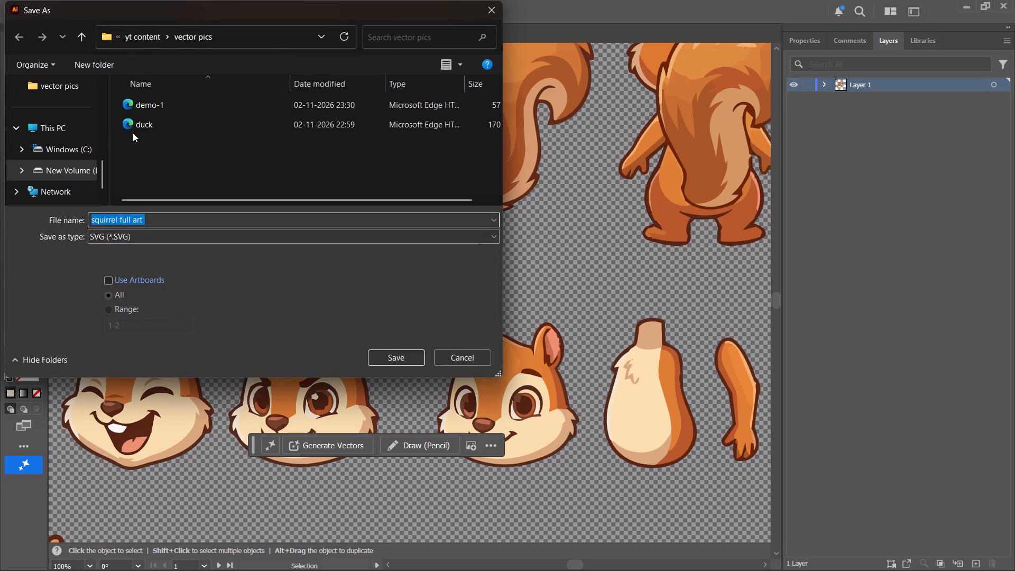
{"action": "left_click", "coordinate": [155, 218]}
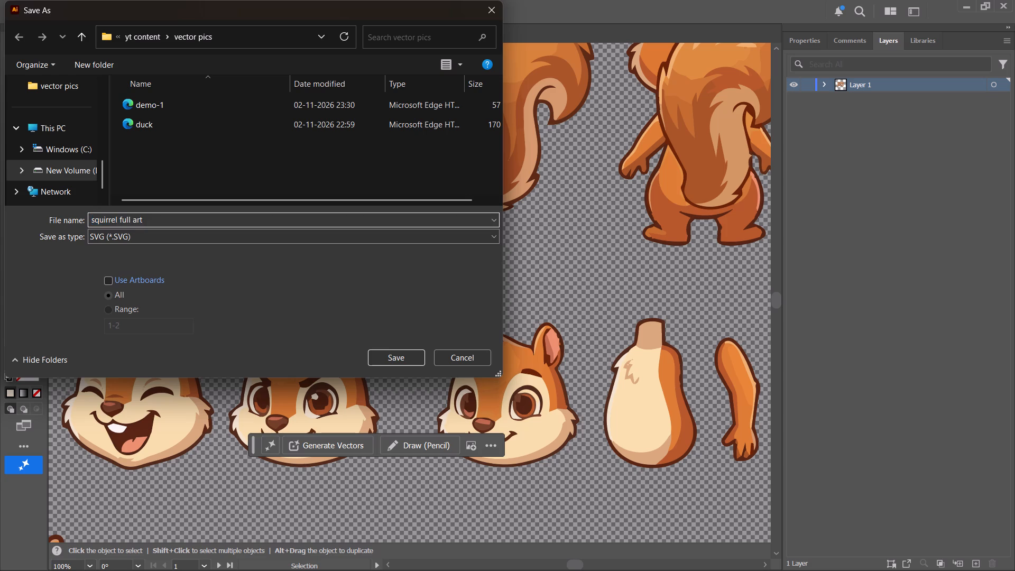
{"action": "left_click", "coordinate": [191, 214]}
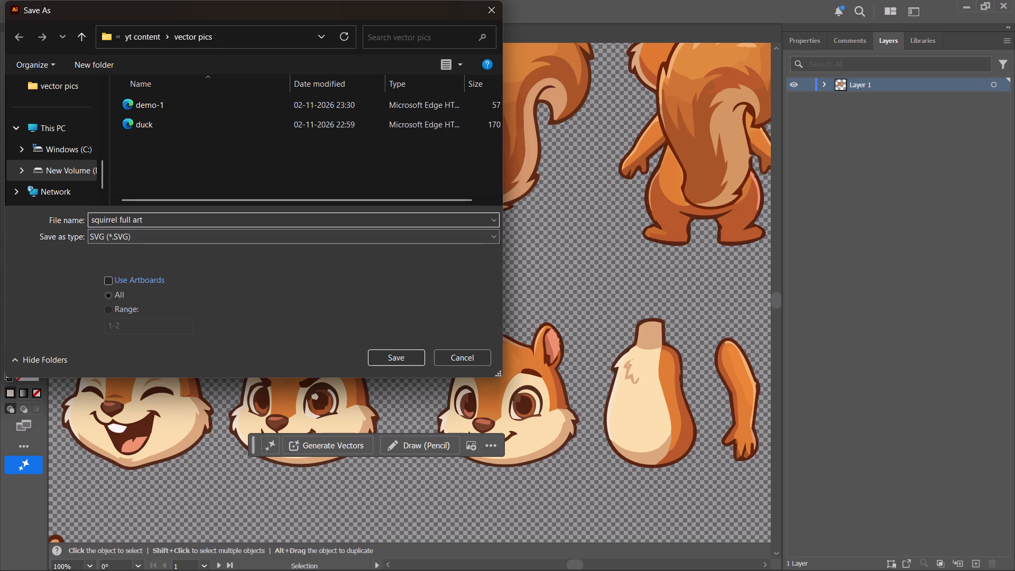
{"action": "left_click", "coordinate": [193, 224]}
{"action": "type", "text": "vectorized"}
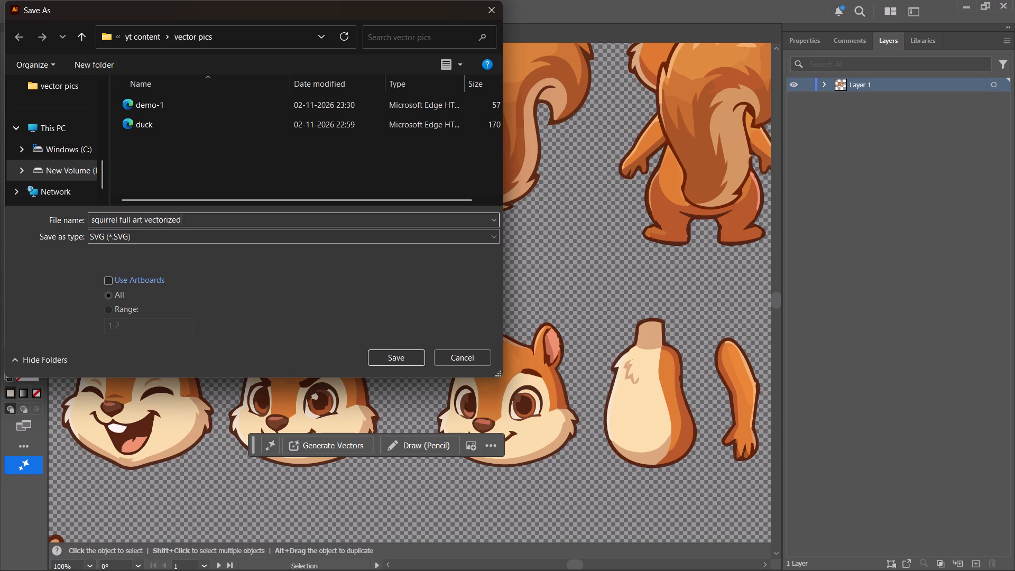
{"action": "left_click", "coordinate": [223, 145]}
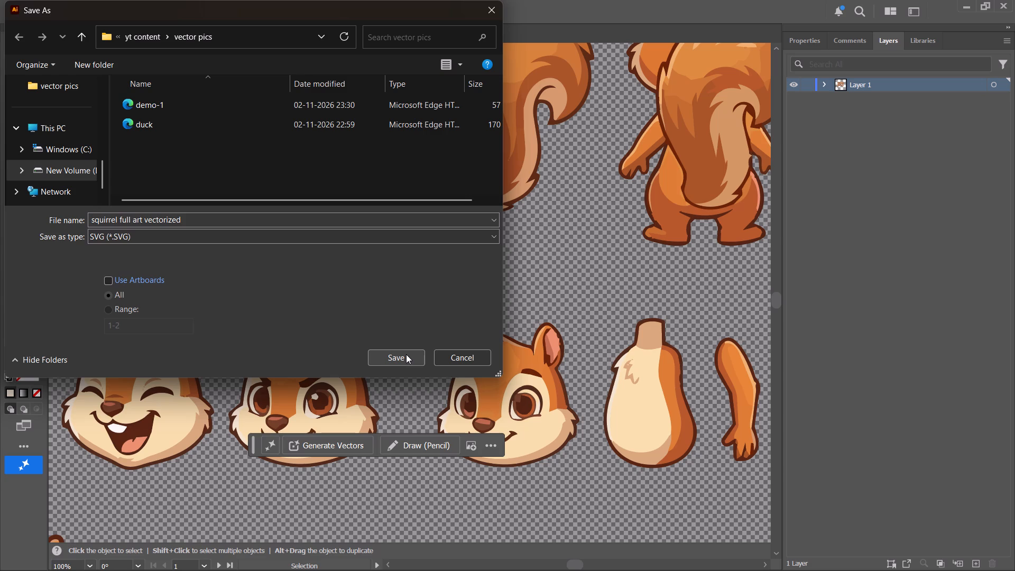
{"action": "left_click", "coordinate": [349, 234]}
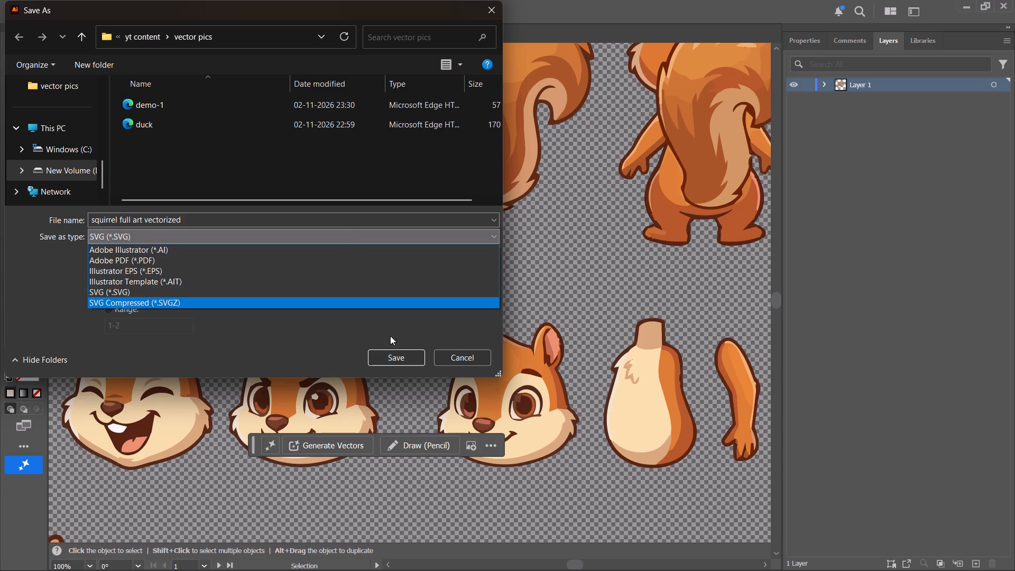
{"action": "left_click", "coordinate": [393, 357]}
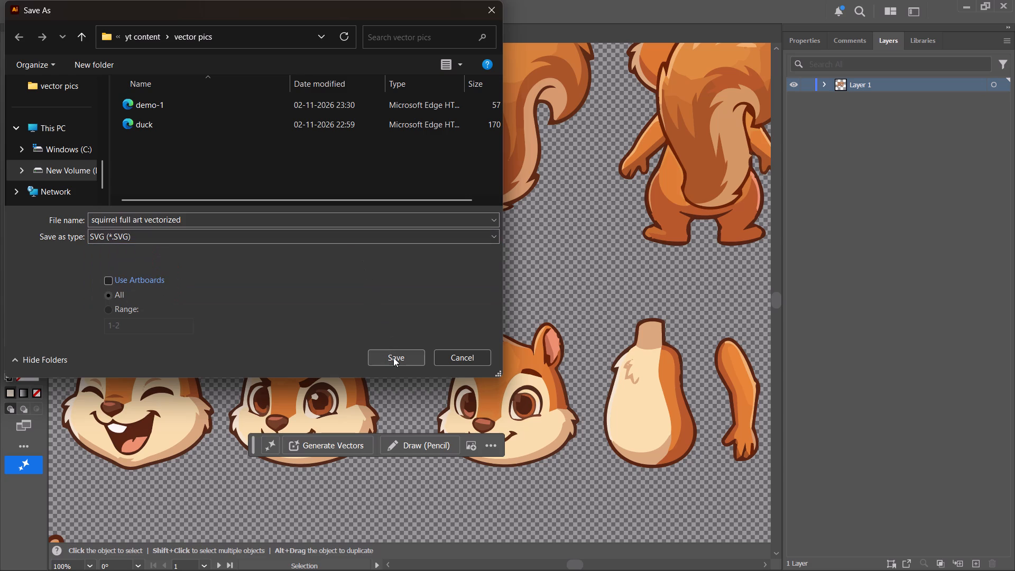
{"action": "left_click", "coordinate": [393, 357]}
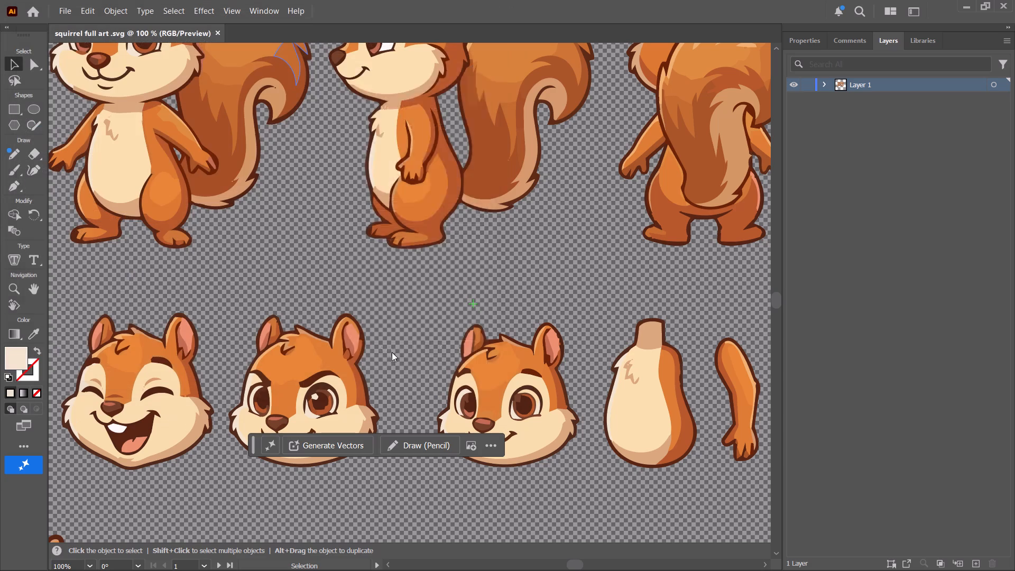
Accept the SVG export options with the SVG 1.1 profile and embedded images.
{"action": "left_click", "coordinate": [494, 104]}
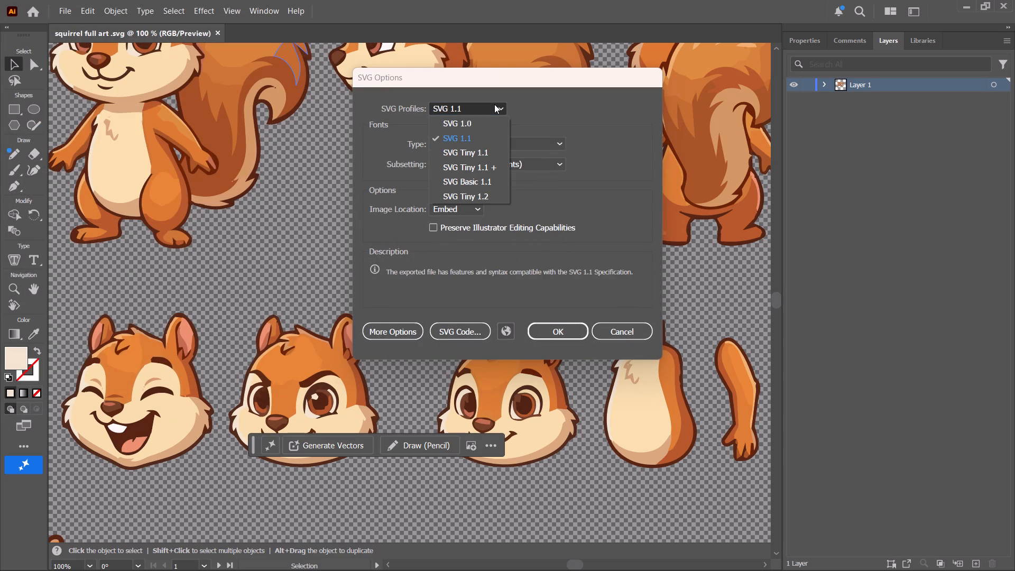
{"action": "left_click", "coordinate": [552, 117]}
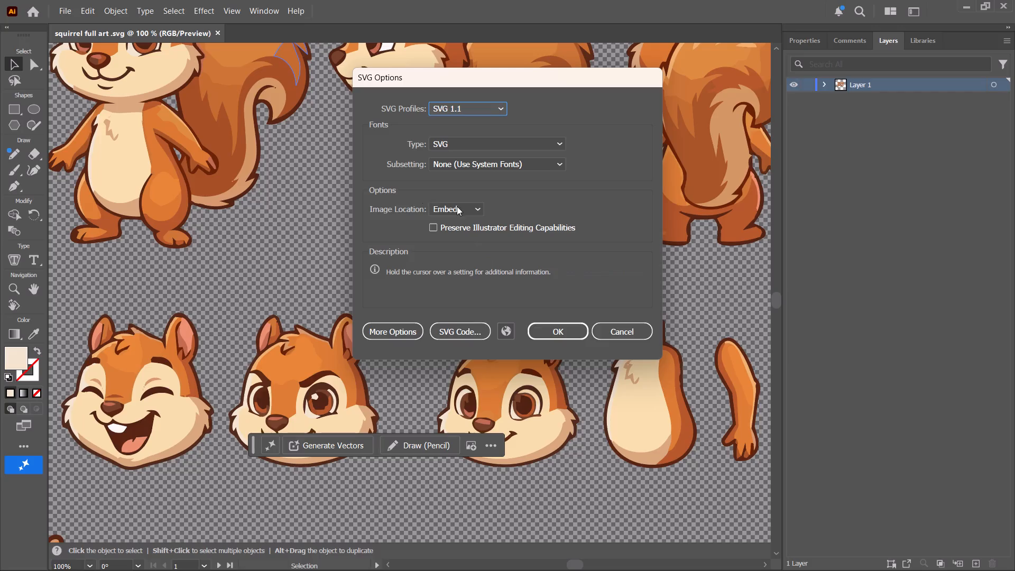
{"action": "left_click", "coordinate": [567, 325]}
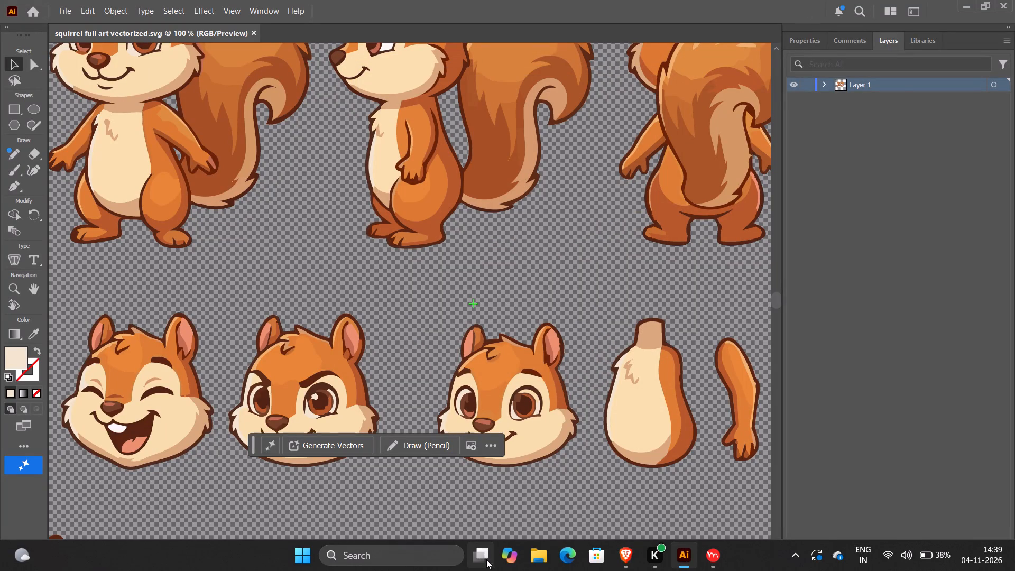
Switch to File Explorer and check the vector pics folder for the saved SVG.
{"action": "left_click", "coordinate": [531, 556]}
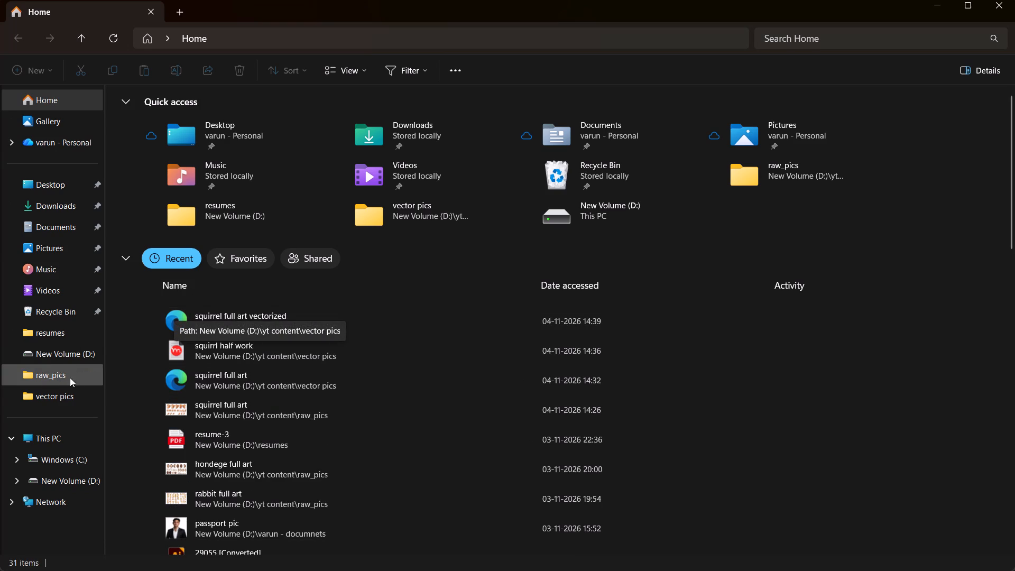
{"action": "left_click", "coordinate": [60, 389]}
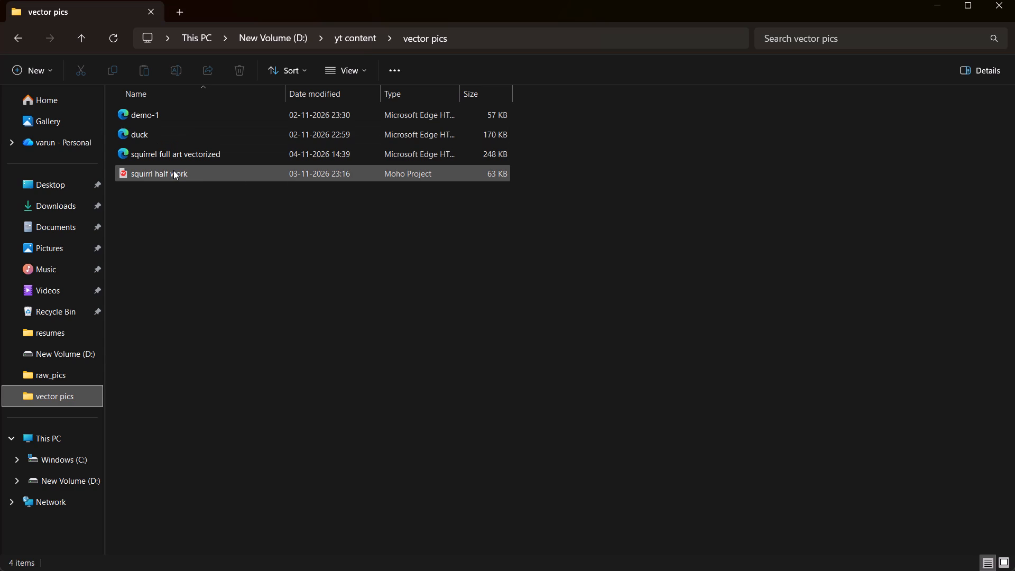
{"action": "left_click", "coordinate": [176, 224]}
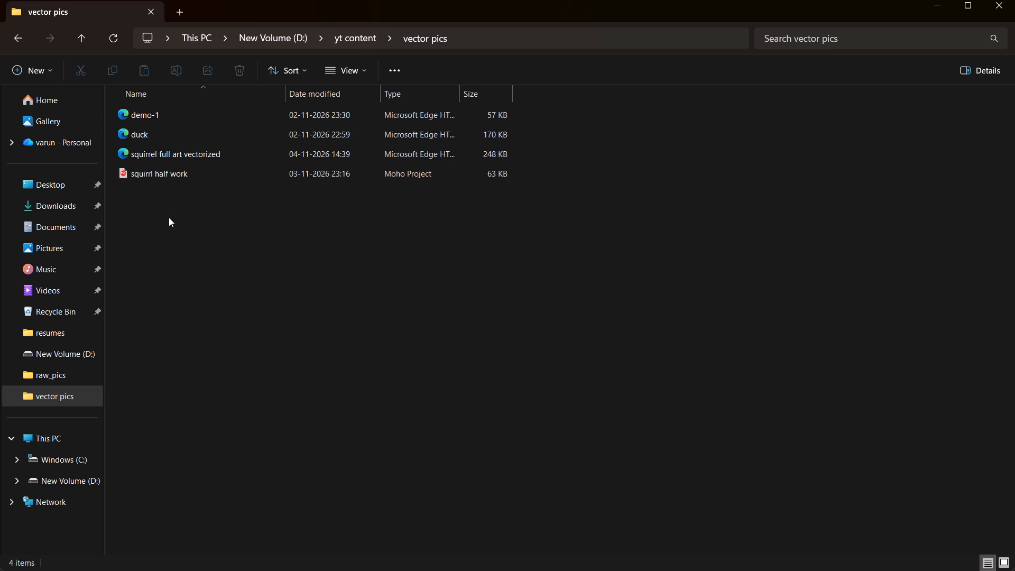
Switch to Moho and import "squirrel full art vectorized" from the vector pics folder, keeping the current scaling and consolidation options.
{"action": "key", "text": "alt+Tab"}
{"action": "key", "text": "alt+Tab"}
{"action": "key", "text": "alt+Tab"}
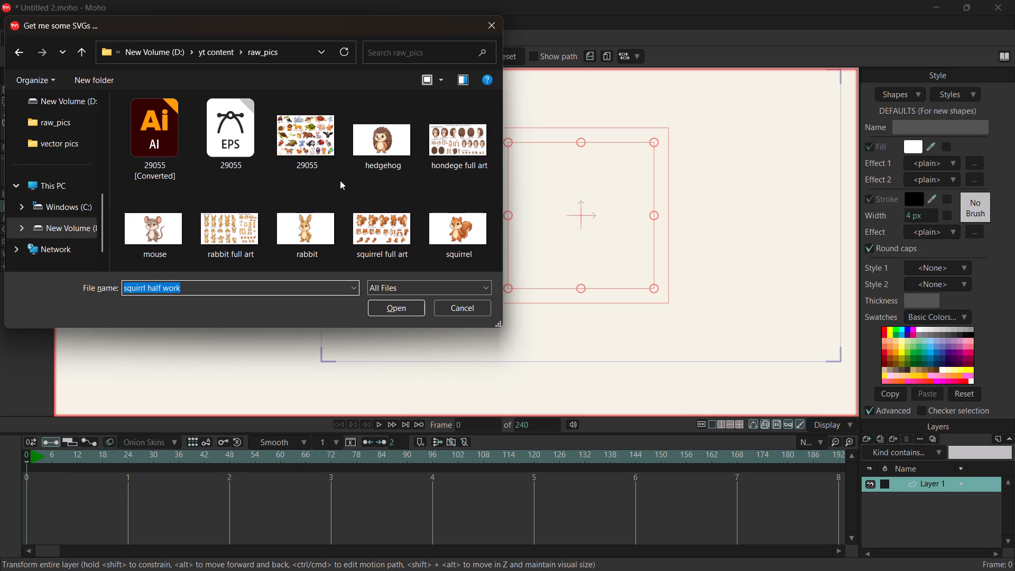
{"action": "left_click", "coordinate": [214, 54]}
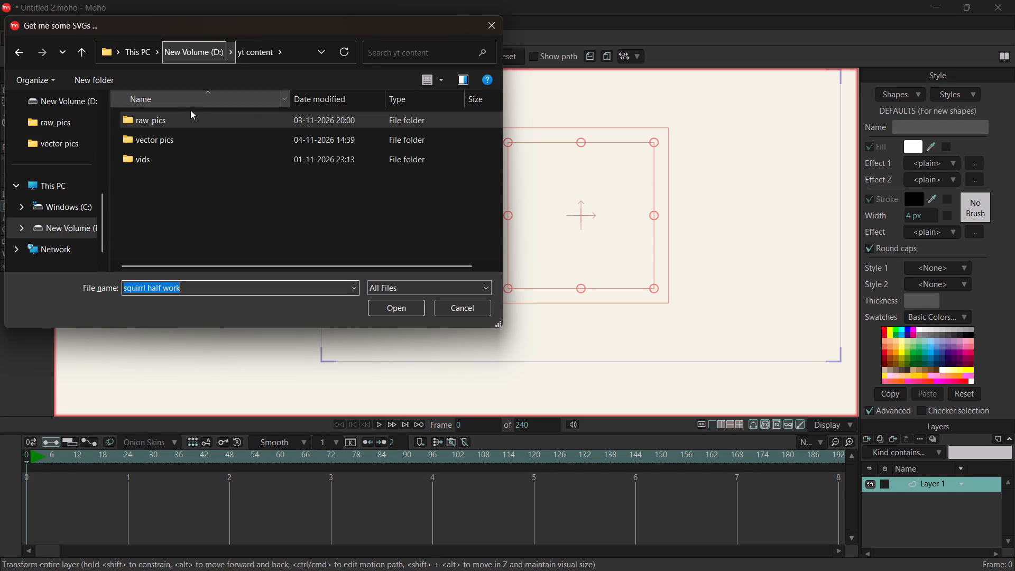
{"action": "double_click", "coordinate": [180, 134]}
{"action": "left_click", "coordinate": [186, 152]}
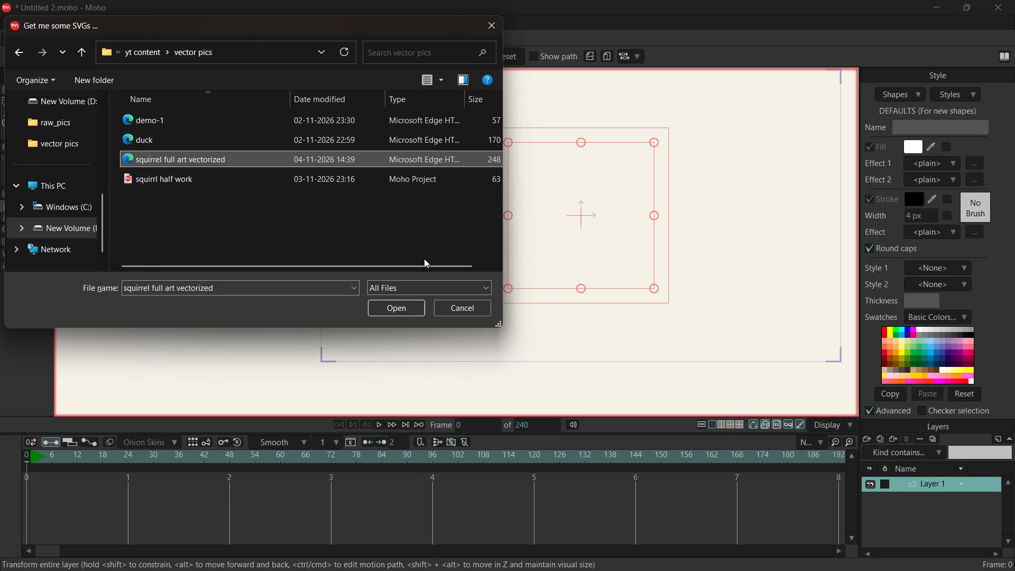
{"action": "left_click", "coordinate": [397, 308]}
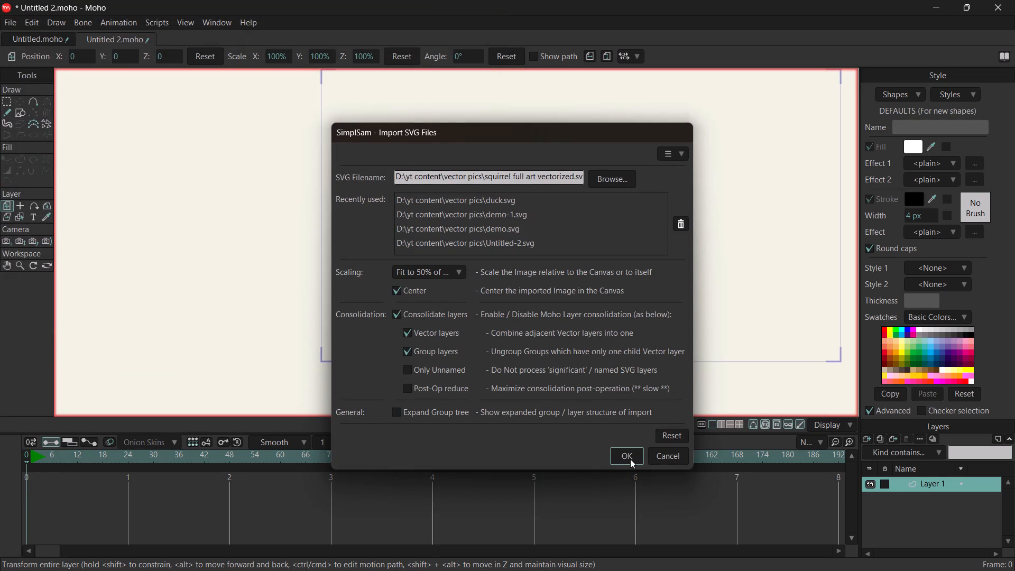
{"action": "left_click", "coordinate": [629, 459]}
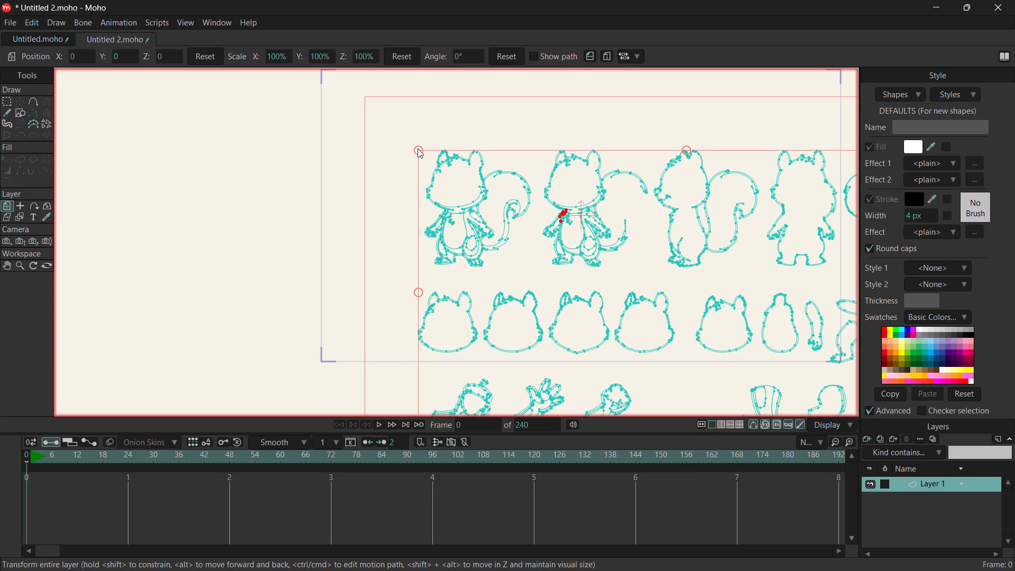
Look over the whole imported squirrel sheet, undoing any accidental shift of the layer.
{"action": "scroll", "coordinate": [550, 253], "scroll_direction": "down", "scroll_amount": 3, "text": "ctrl"}
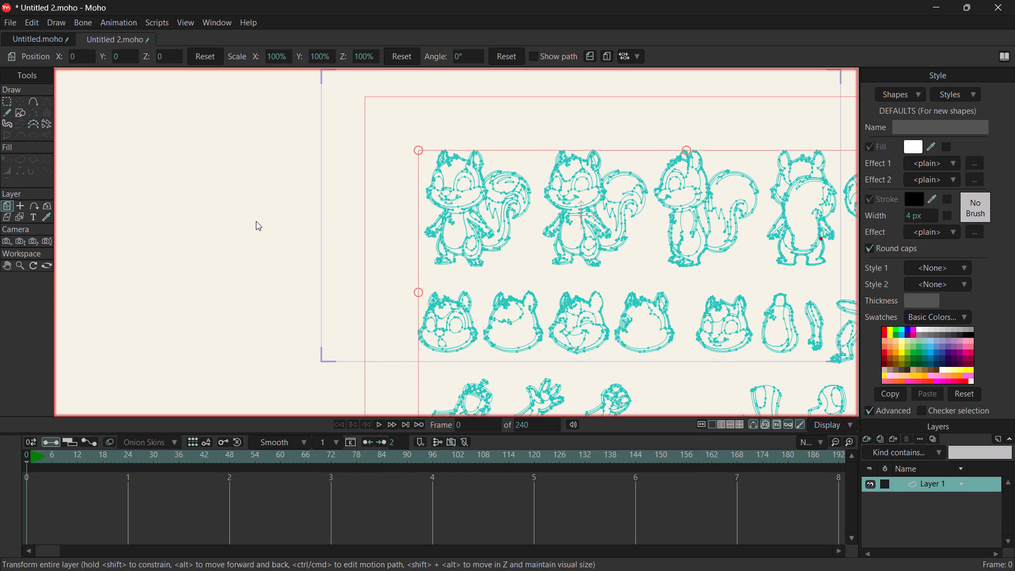
{"action": "scroll", "coordinate": [484, 258], "scroll_direction": "down", "scroll_amount": 4}
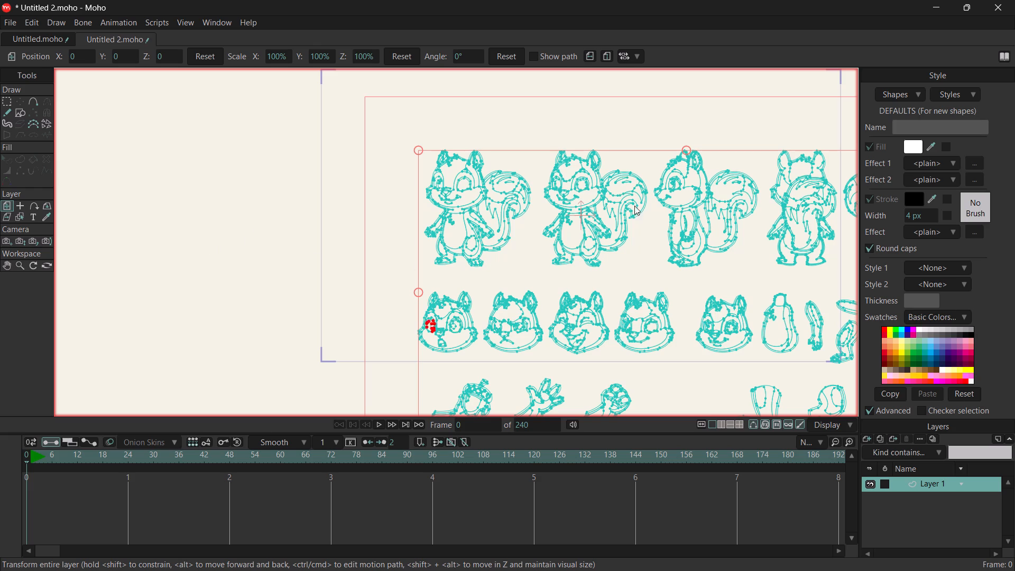
{"action": "scroll", "coordinate": [493, 252], "scroll_direction": "down", "scroll_amount": 5, "text": "ctrl"}
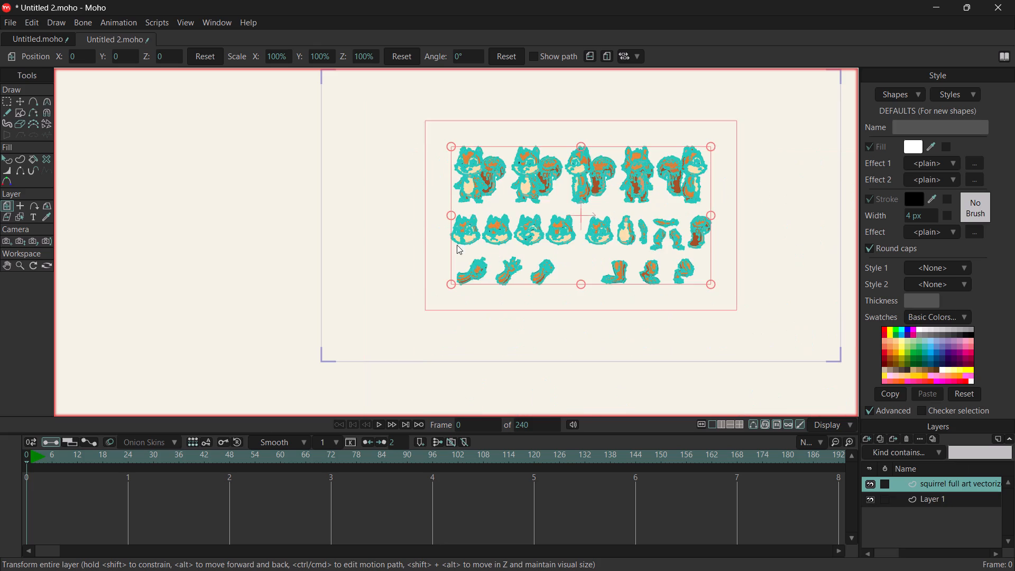
{"action": "scroll", "coordinate": [560, 254], "scroll_direction": "up", "scroll_amount": 3, "text": "ctrl"}
{"action": "scroll", "coordinate": [501, 262], "scroll_direction": "up", "scroll_amount": 3, "text": "ctrl"}
{"action": "scroll", "coordinate": [376, 246], "scroll_direction": "up", "scroll_amount": 2, "text": "ctrl"}
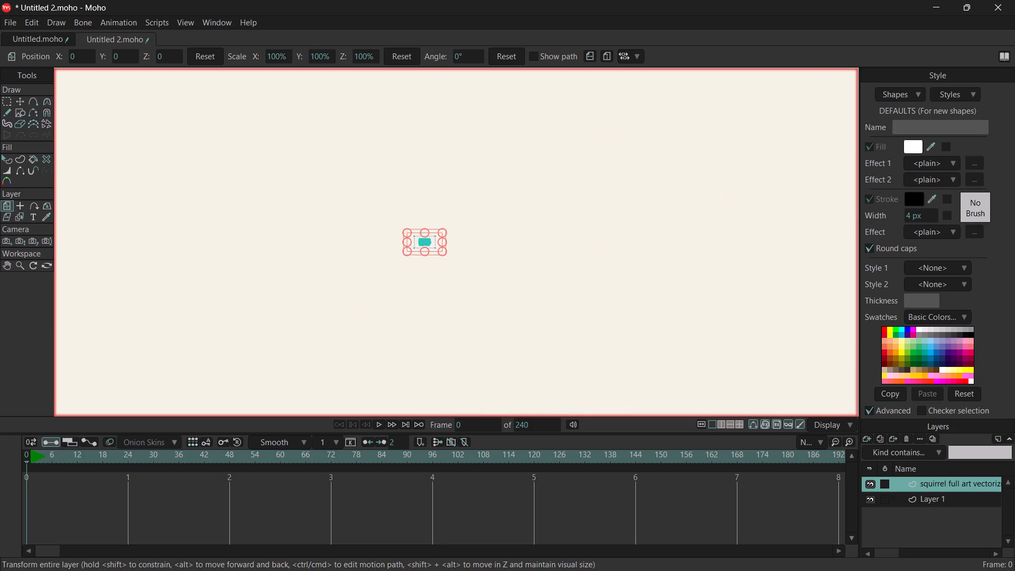
{"action": "scroll", "coordinate": [376, 246], "scroll_direction": "up", "scroll_amount": 1, "text": "ctrl"}
{"action": "scroll", "coordinate": [445, 243], "scroll_direction": "up", "scroll_amount": 20, "text": "ctrl"}
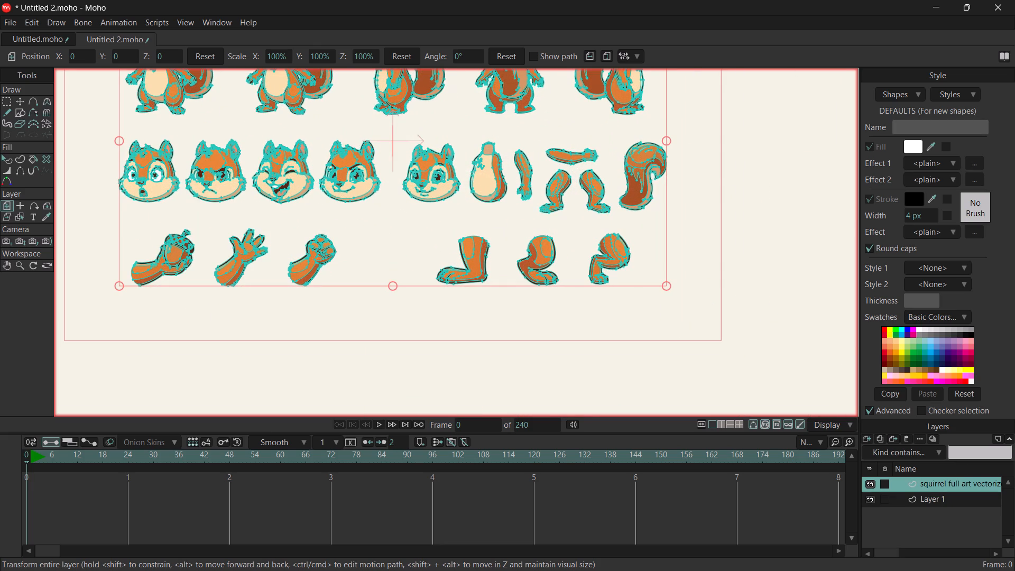
{"action": "left_click_drag", "start_coordinate": [690, 225], "coordinate": [696, 240]}
{"action": "key", "text": "ctrl+z"}
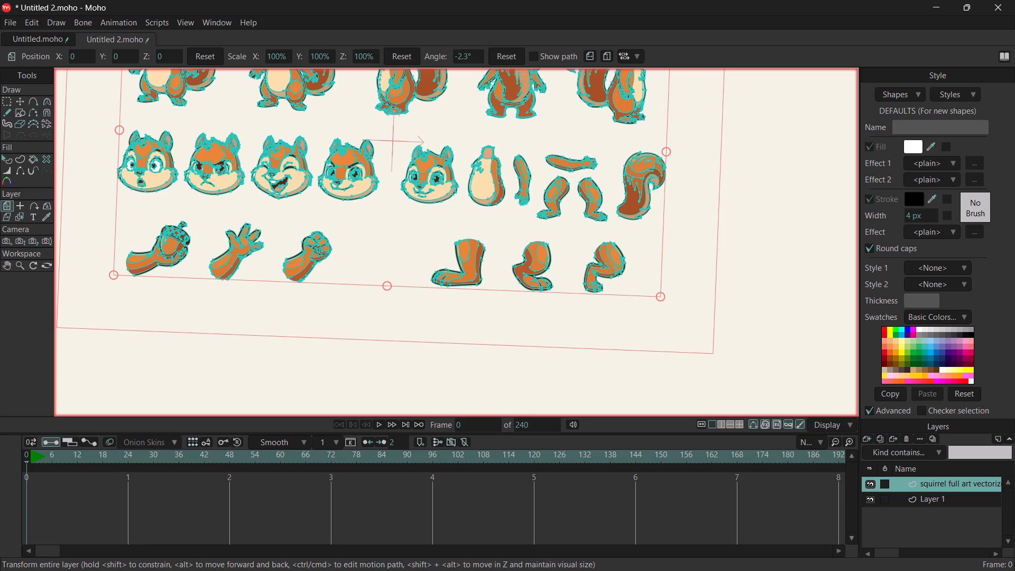
{"action": "left_click", "coordinate": [8, 262]}
{"action": "left_click_drag", "start_coordinate": [354, 232], "coordinate": [378, 338]}
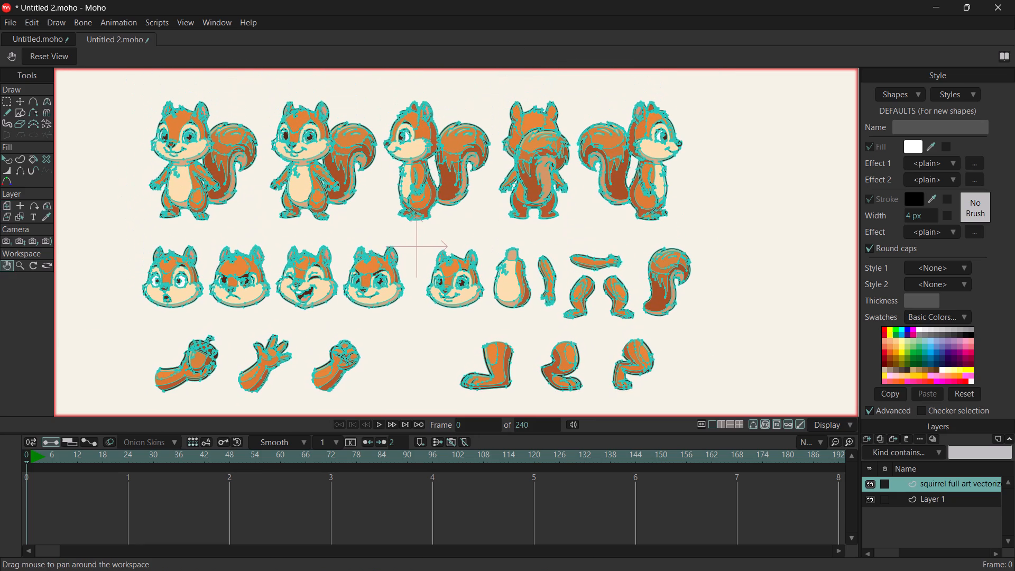
{"action": "left_click_drag", "start_coordinate": [378, 338], "coordinate": [406, 345]}
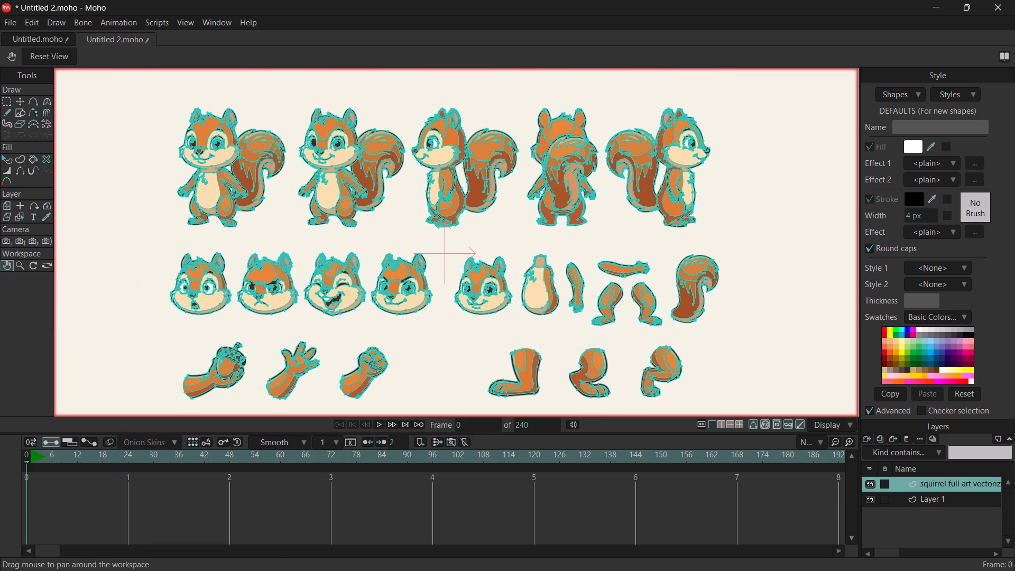
Examine the vector outlines and fills of the front-facing squirrel and its tail up close.
{"action": "scroll", "coordinate": [393, 218], "scroll_direction": "up", "scroll_amount": 3, "text": "ctrl"}
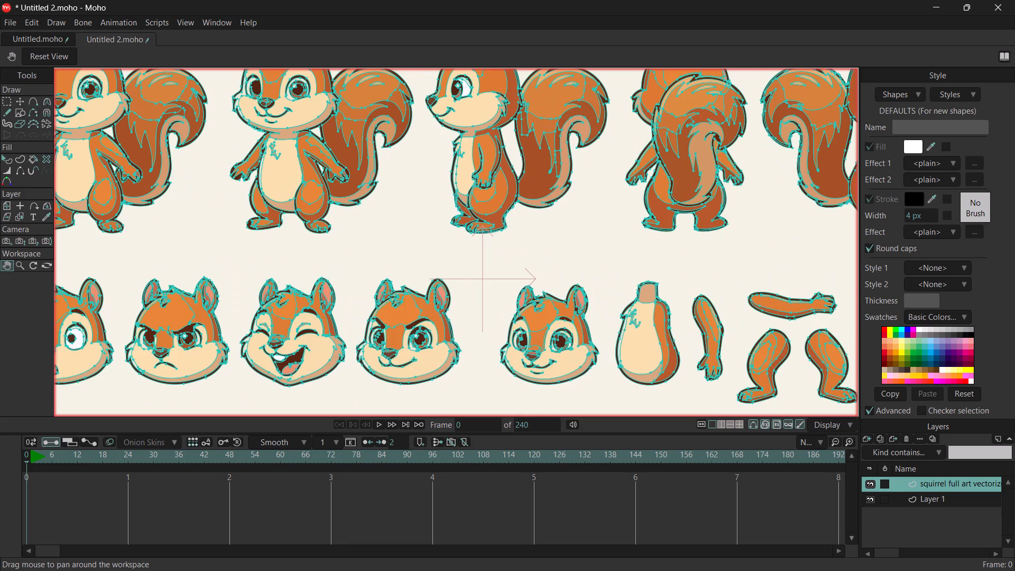
{"action": "left_click_drag", "start_coordinate": [176, 227], "coordinate": [427, 344]}
{"action": "scroll", "coordinate": [337, 248], "scroll_direction": "up", "scroll_amount": 3, "text": "ctrl"}
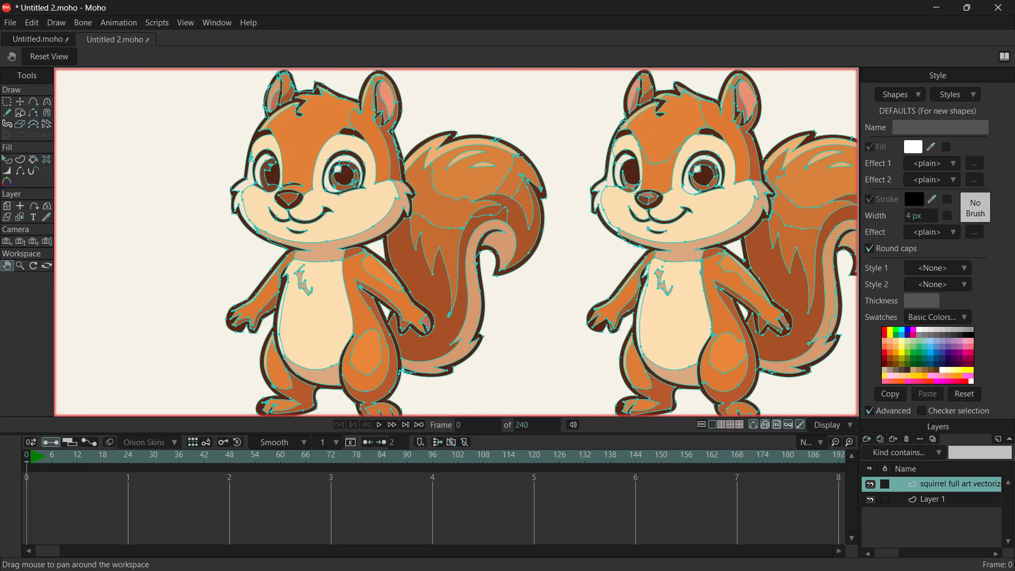
{"action": "scroll", "coordinate": [451, 200], "scroll_direction": "up", "scroll_amount": 5, "text": "ctrl"}
{"action": "scroll", "coordinate": [416, 175], "scroll_direction": "down", "scroll_amount": 3, "text": "ctrl"}
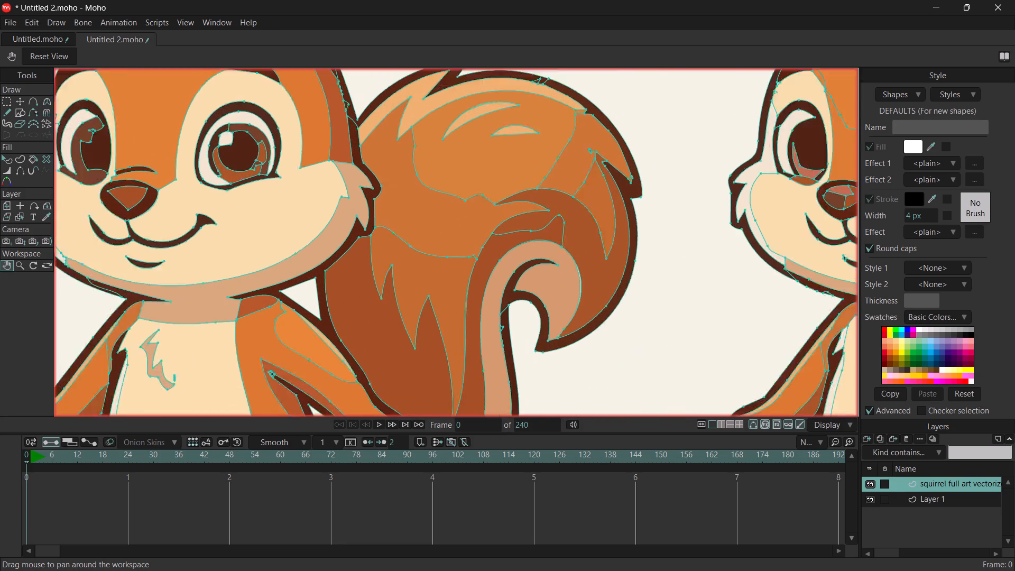
{"action": "scroll", "coordinate": [412, 173], "scroll_direction": "down", "scroll_amount": 3, "text": "ctrl"}
{"action": "scroll", "coordinate": [232, 177], "scroll_direction": "up", "scroll_amount": 3, "text": "ctrl"}
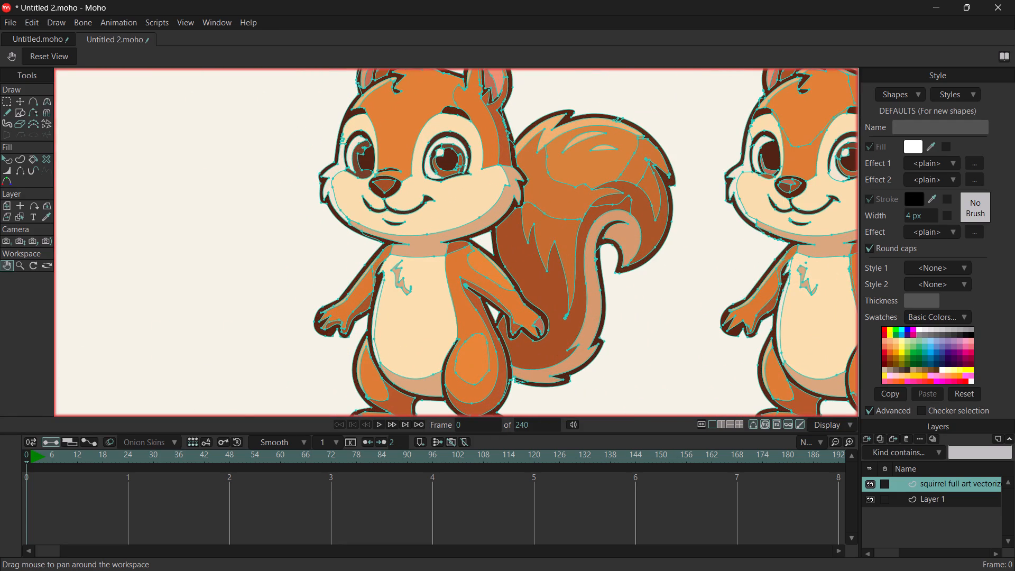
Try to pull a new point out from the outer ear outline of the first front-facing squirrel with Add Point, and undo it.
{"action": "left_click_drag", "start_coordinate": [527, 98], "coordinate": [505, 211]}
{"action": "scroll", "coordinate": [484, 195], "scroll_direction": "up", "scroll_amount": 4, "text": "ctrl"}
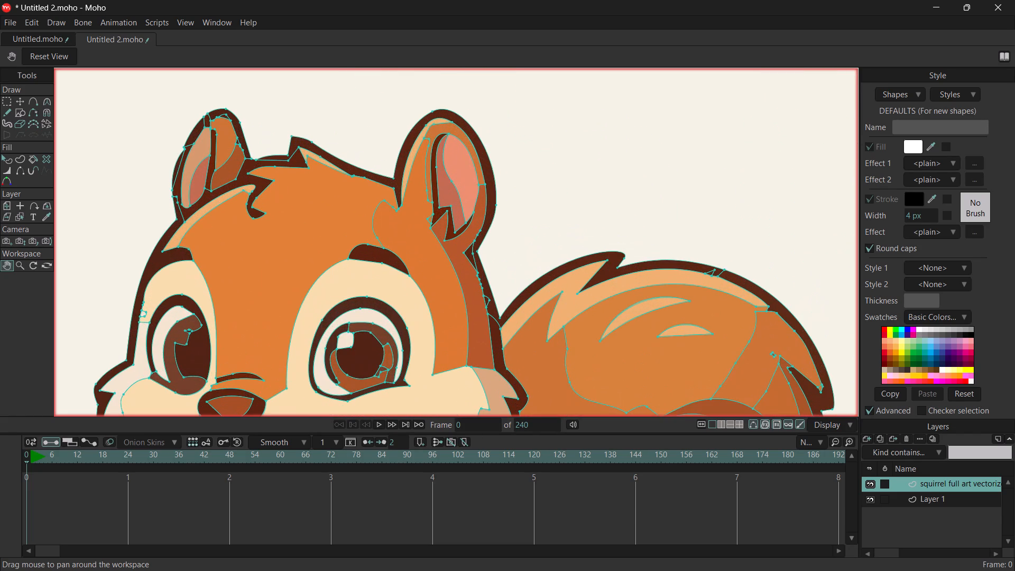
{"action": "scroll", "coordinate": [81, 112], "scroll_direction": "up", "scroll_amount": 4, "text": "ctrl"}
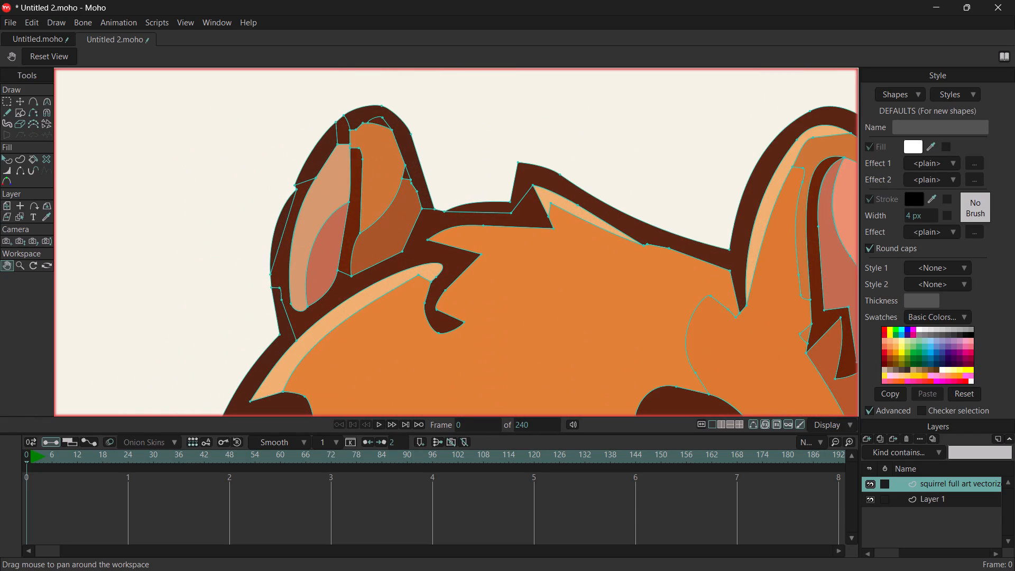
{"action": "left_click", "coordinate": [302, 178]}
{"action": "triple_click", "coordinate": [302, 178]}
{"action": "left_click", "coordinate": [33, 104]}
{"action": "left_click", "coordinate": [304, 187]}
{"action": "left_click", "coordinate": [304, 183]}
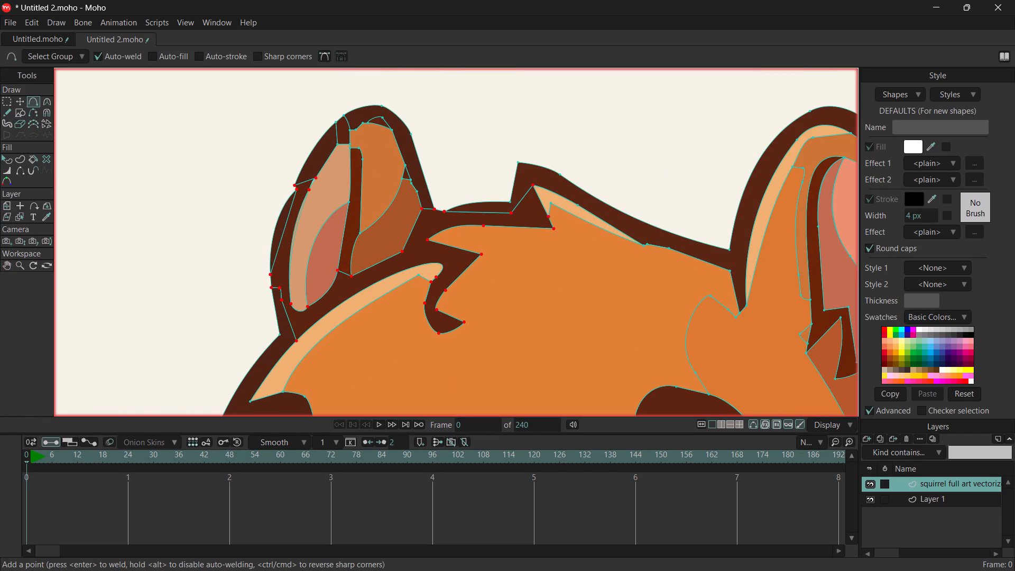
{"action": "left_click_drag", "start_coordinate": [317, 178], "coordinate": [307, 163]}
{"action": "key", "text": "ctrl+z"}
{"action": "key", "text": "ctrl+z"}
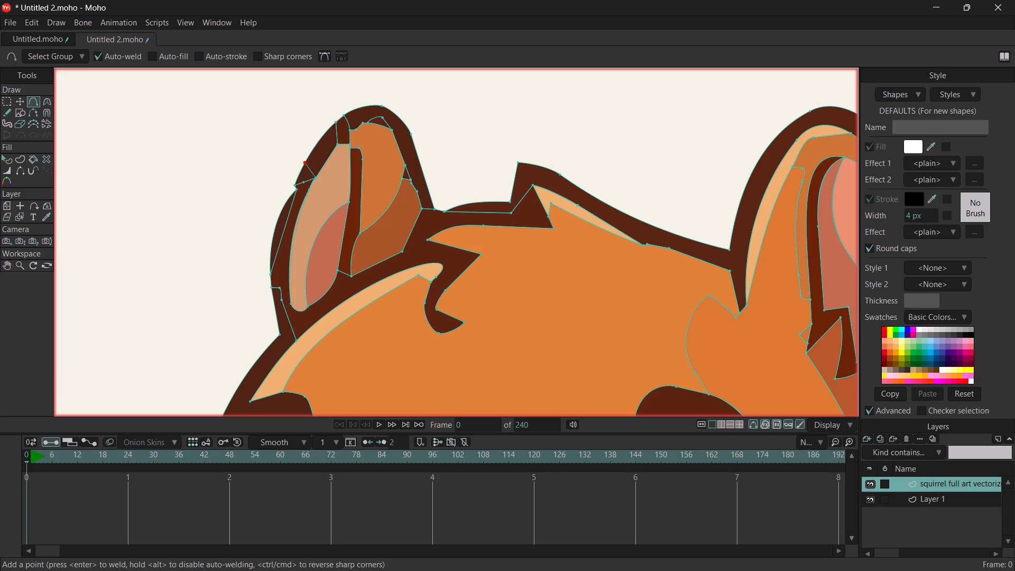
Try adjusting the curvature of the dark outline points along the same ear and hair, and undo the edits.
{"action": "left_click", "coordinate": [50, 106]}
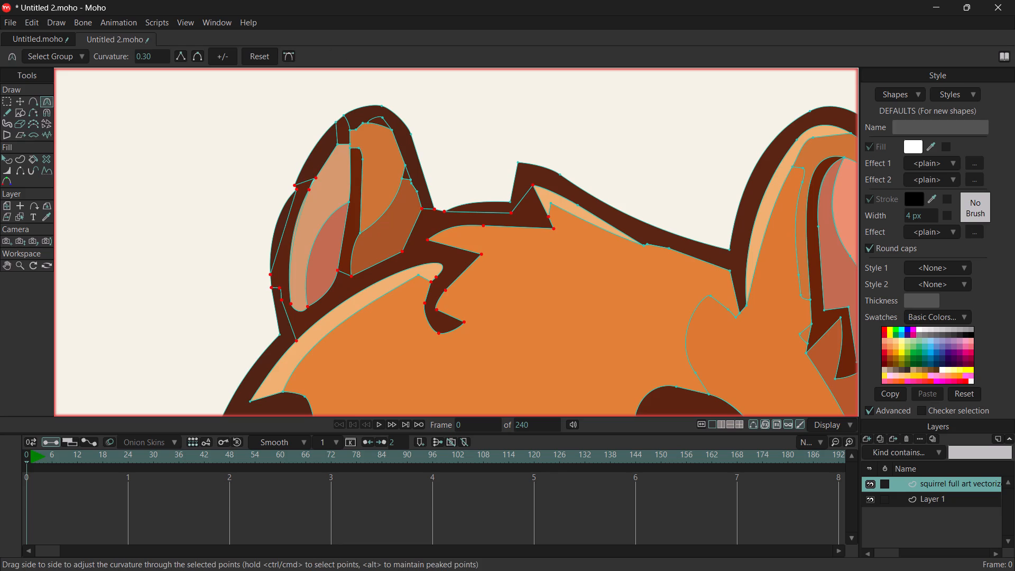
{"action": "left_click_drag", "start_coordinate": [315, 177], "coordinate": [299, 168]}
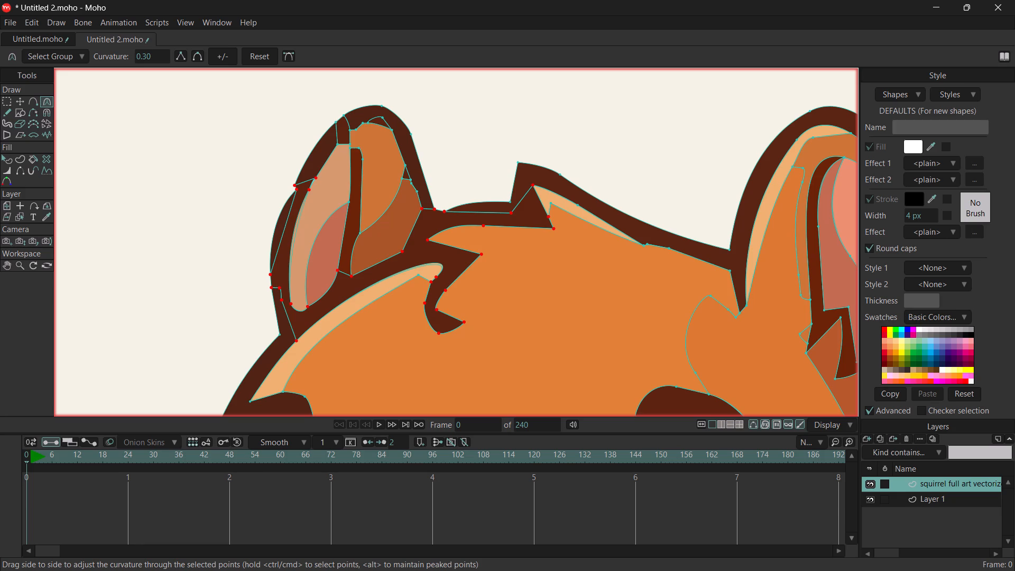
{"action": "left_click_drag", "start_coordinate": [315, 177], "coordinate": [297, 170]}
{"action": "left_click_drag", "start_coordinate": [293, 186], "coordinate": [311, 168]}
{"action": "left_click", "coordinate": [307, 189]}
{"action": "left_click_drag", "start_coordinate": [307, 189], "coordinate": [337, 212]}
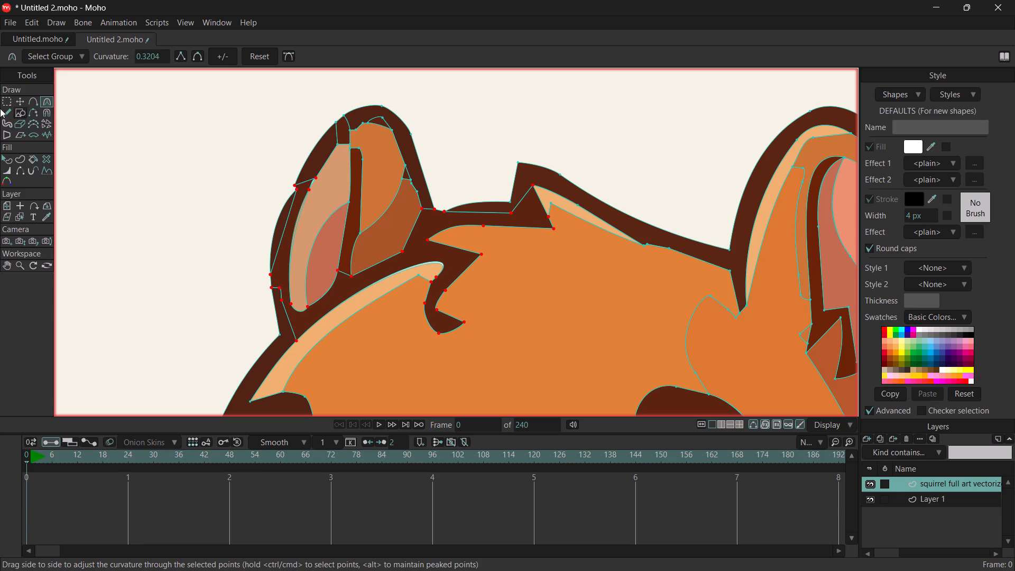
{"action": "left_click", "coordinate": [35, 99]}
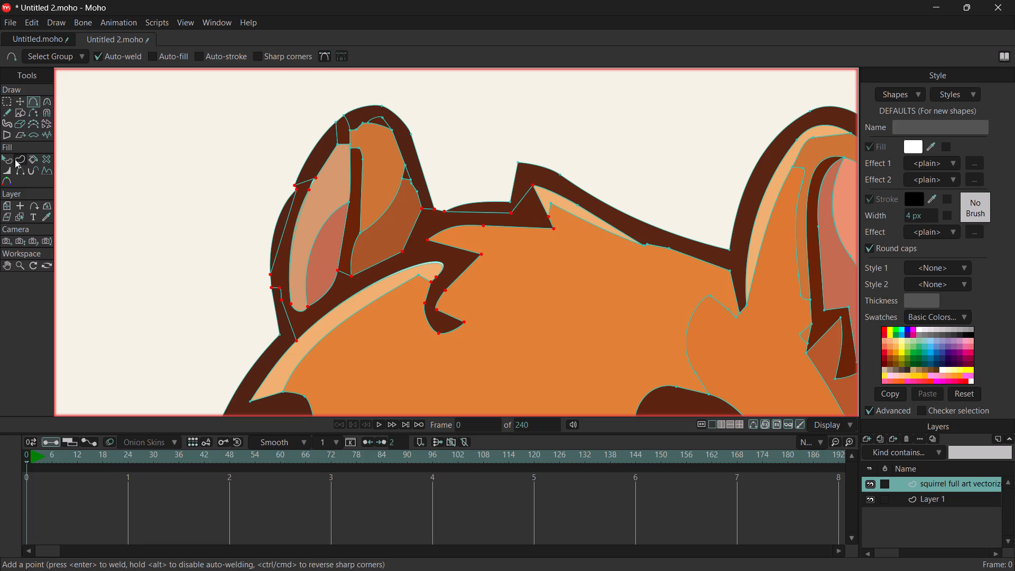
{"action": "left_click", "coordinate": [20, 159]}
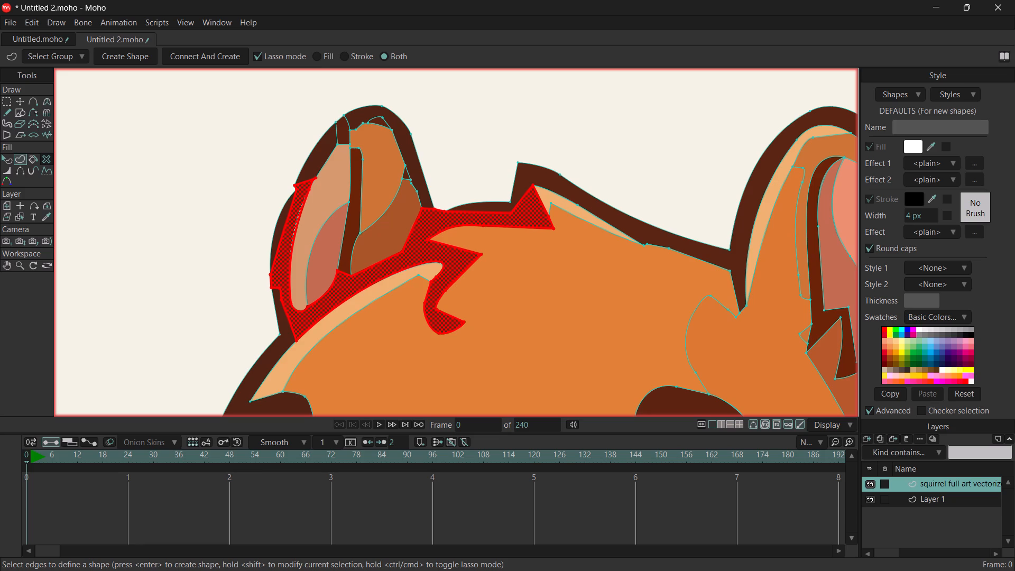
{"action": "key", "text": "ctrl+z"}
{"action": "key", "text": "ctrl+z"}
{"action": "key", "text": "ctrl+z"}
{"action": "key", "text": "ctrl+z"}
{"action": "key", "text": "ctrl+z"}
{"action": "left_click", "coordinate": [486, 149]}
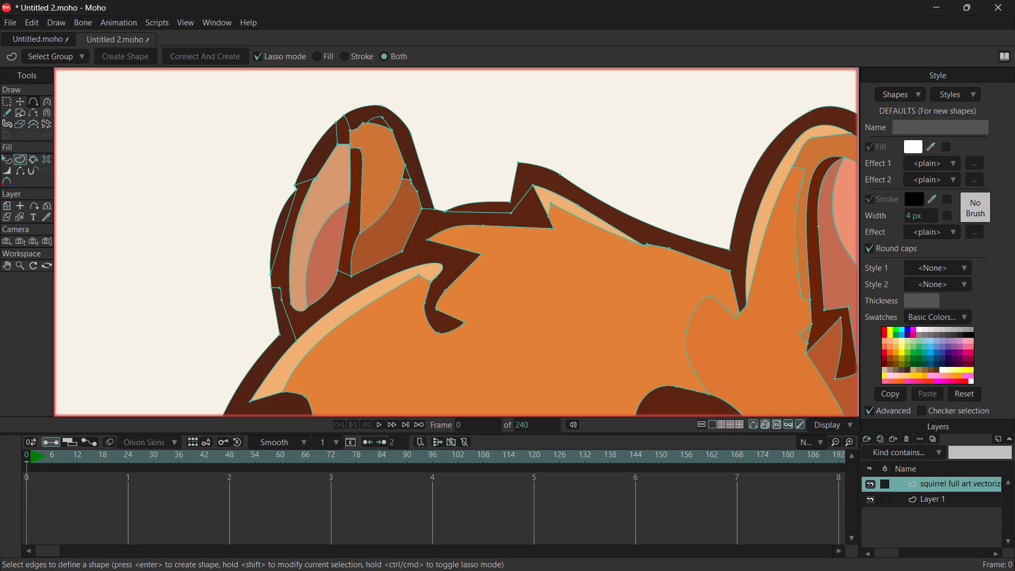
Examine the vector outlines on top of the first front-facing squirrel's head, between the hair tuft and the ear.
{"action": "scroll", "coordinate": [405, 172], "scroll_direction": "down", "scroll_amount": 5, "text": "ctrl"}
{"action": "scroll", "coordinate": [431, 220], "scroll_direction": "down", "scroll_amount": 5, "text": "ctrl"}
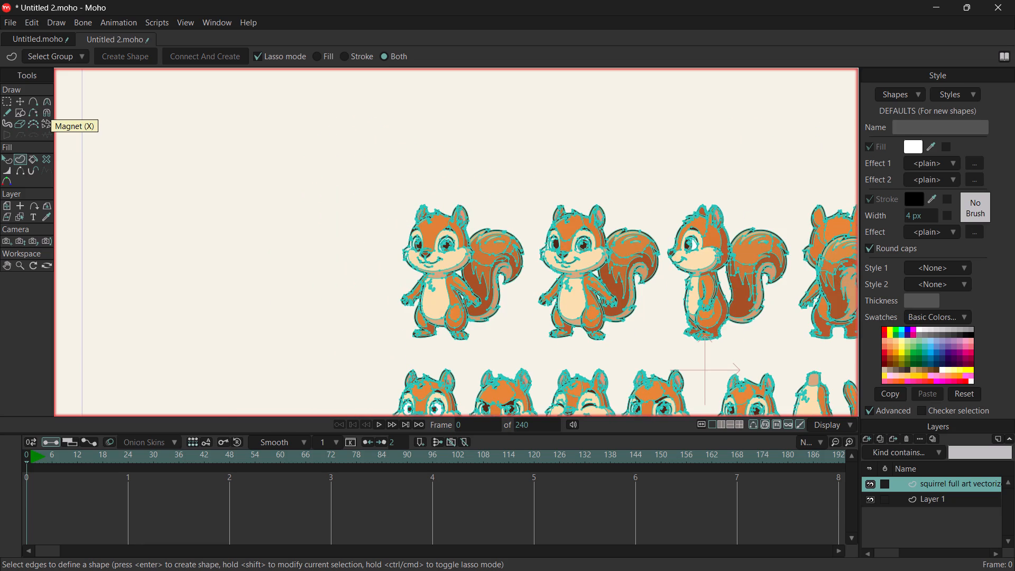
{"action": "double_click", "coordinate": [489, 183]}
{"action": "scroll", "coordinate": [461, 192], "scroll_direction": "up", "scroll_amount": 6}
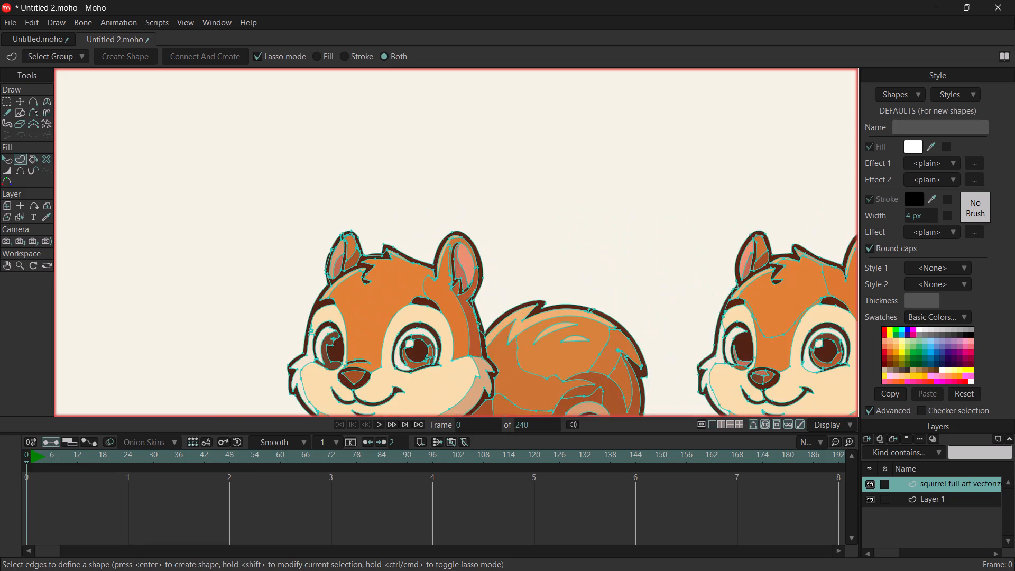
{"action": "scroll", "coordinate": [461, 192], "scroll_direction": "up", "scroll_amount": 8}
{"action": "scroll", "coordinate": [361, 274], "scroll_direction": "up", "scroll_amount": 9}
{"action": "scroll", "coordinate": [361, 269], "scroll_direction": "down", "scroll_amount": 5}
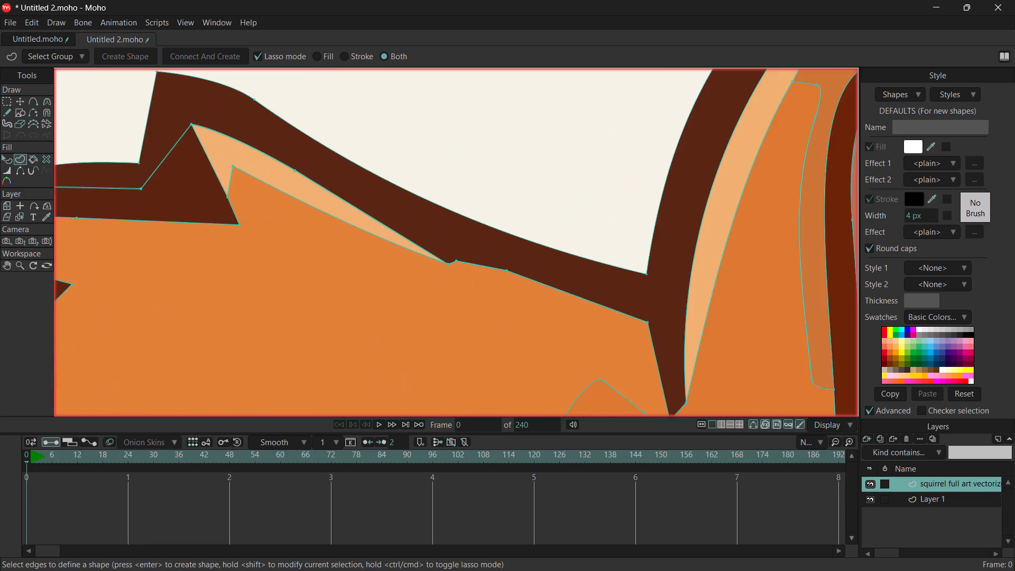
{"action": "scroll", "coordinate": [361, 266], "scroll_direction": "down", "scroll_amount": 17}
Examine the outlines and fills around the eyes and cheek fur of one of the squirrel's expression heads up close.
{"action": "scroll", "coordinate": [480, 317], "scroll_direction": "up", "scroll_amount": 6}
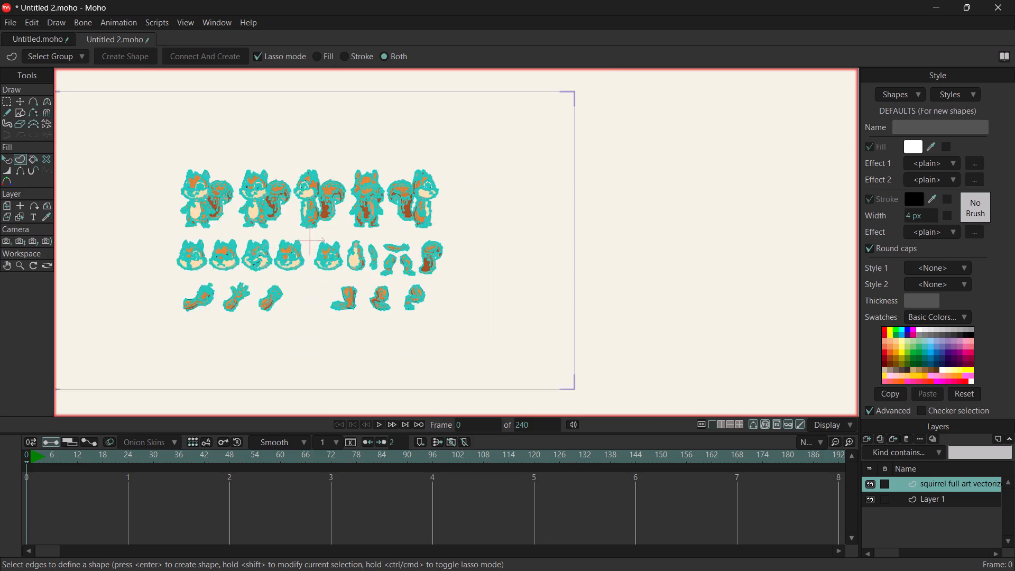
{"action": "scroll", "coordinate": [404, 310], "scroll_direction": "up", "scroll_amount": 6}
{"action": "scroll", "coordinate": [181, 224], "scroll_direction": "up", "scroll_amount": 14}
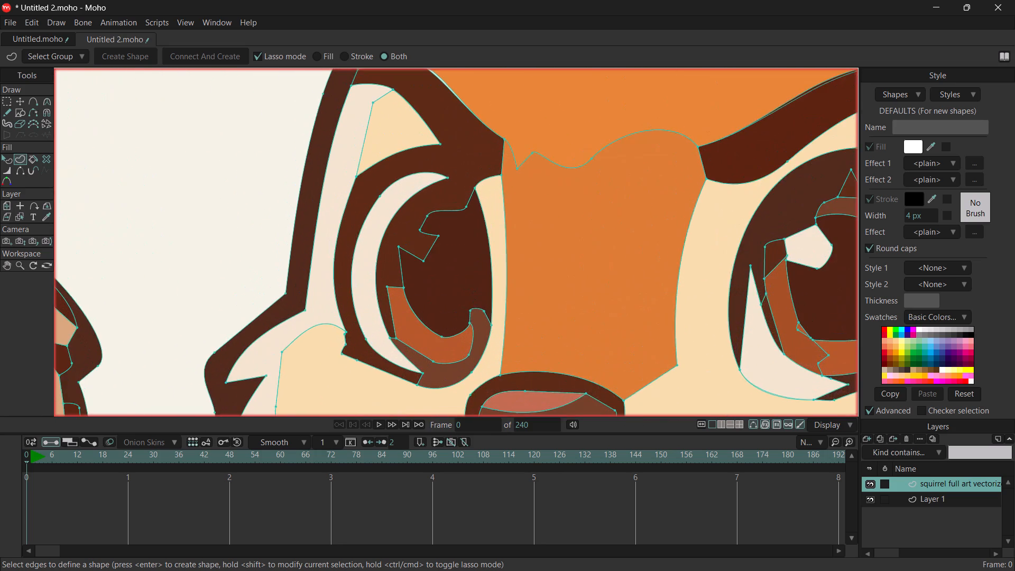
{"action": "scroll", "coordinate": [272, 209], "scroll_direction": "down", "scroll_amount": 3}
{"action": "scroll", "coordinate": [233, 301], "scroll_direction": "up", "scroll_amount": 8}
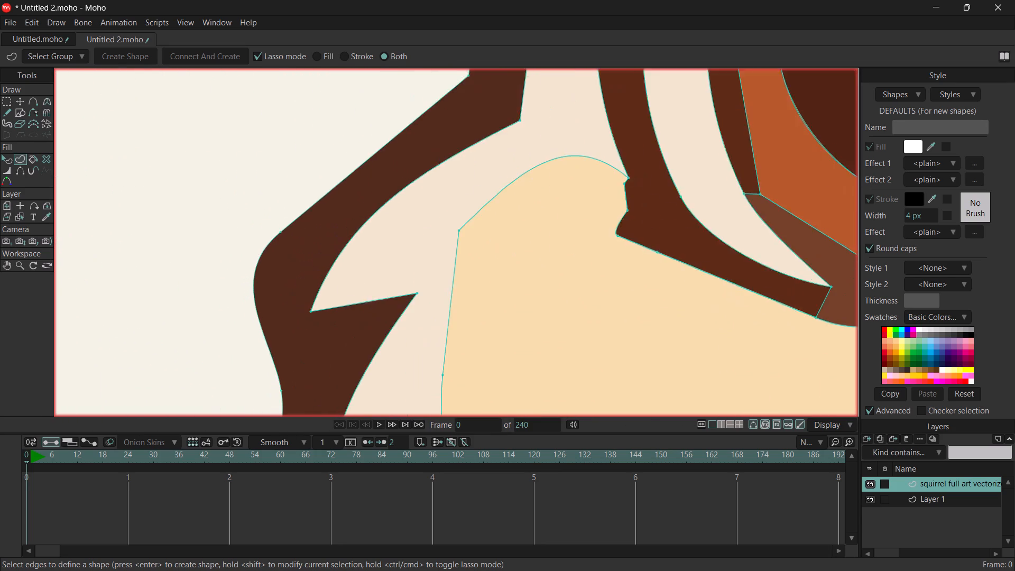
{"action": "scroll", "coordinate": [235, 291], "scroll_direction": "up", "scroll_amount": 5}
{"action": "scroll", "coordinate": [304, 256], "scroll_direction": "up", "scroll_amount": 8}
{"action": "scroll", "coordinate": [304, 256], "scroll_direction": "down", "scroll_amount": 10}
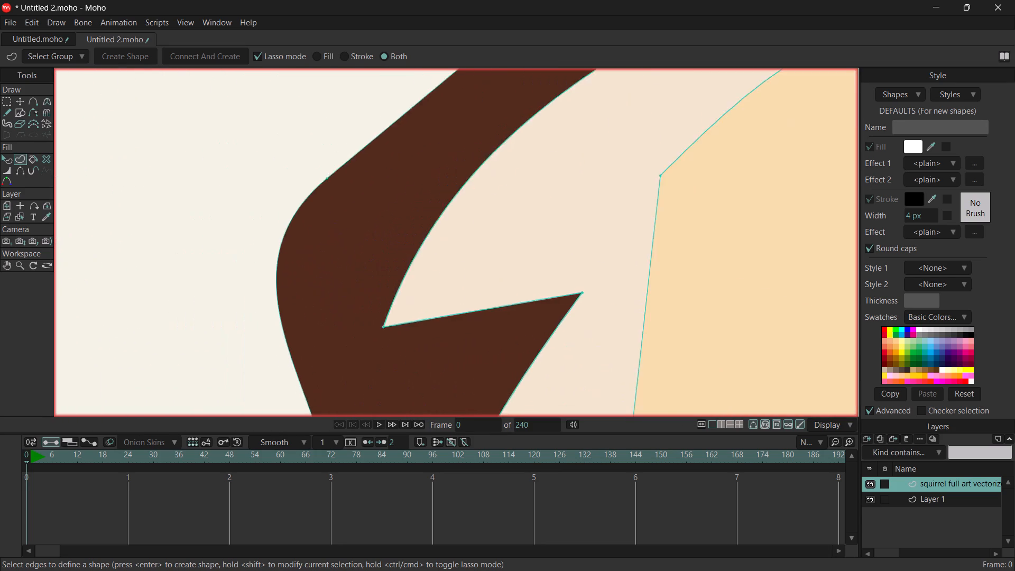
{"action": "scroll", "coordinate": [304, 256], "scroll_direction": "down", "scroll_amount": 17}
{"action": "scroll", "coordinate": [146, 242], "scroll_direction": "up", "scroll_amount": 7}
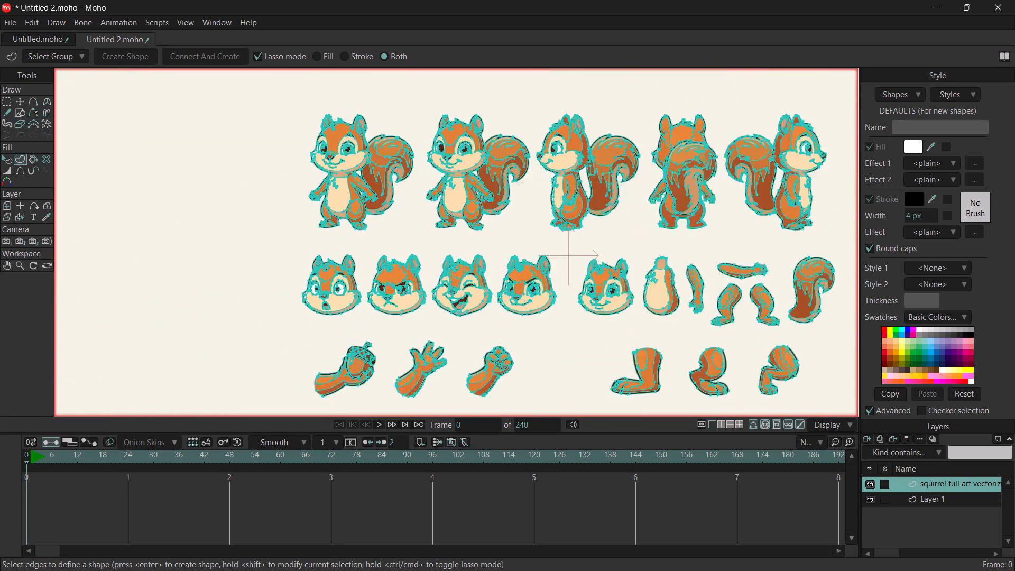
Switch to Illustrator and close it along with the vectorized squirrel artwork.
{"action": "key", "text": "alt+Tab"}
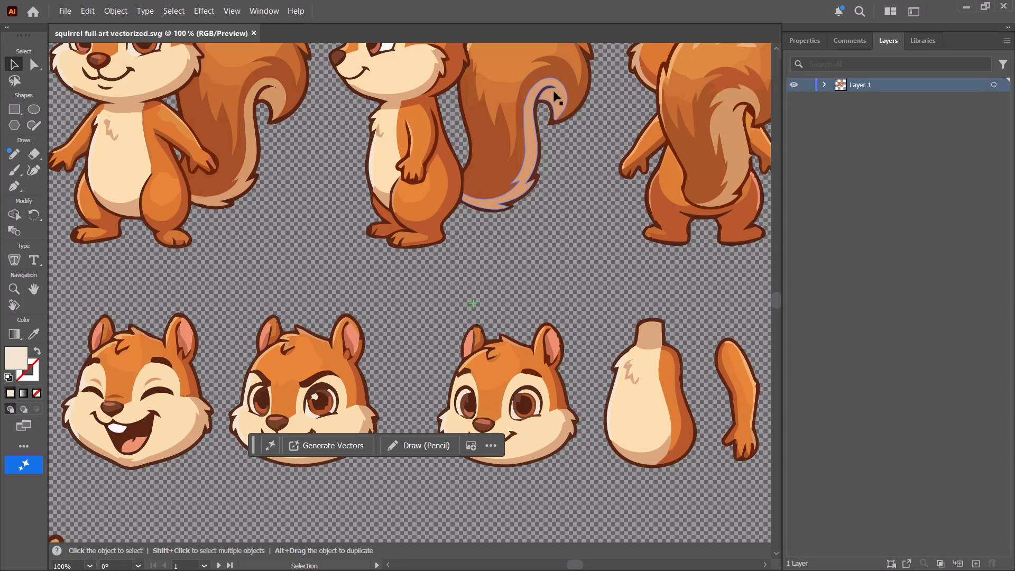
{"action": "scroll", "coordinate": [511, 207], "scroll_direction": "down", "scroll_amount": 4}
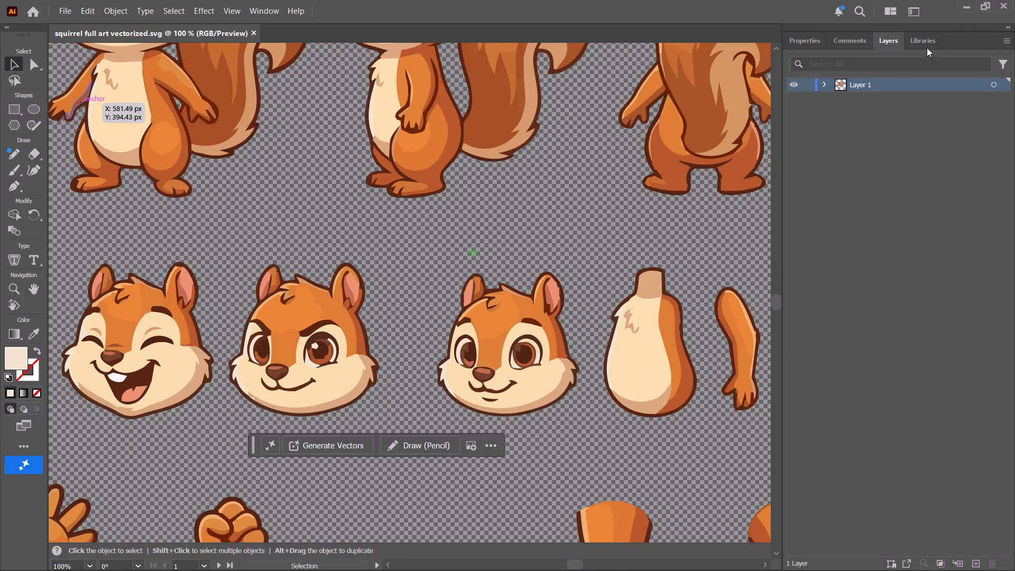
{"action": "left_click", "coordinate": [971, 5]}
{"action": "key", "text": "alt+Tab"}
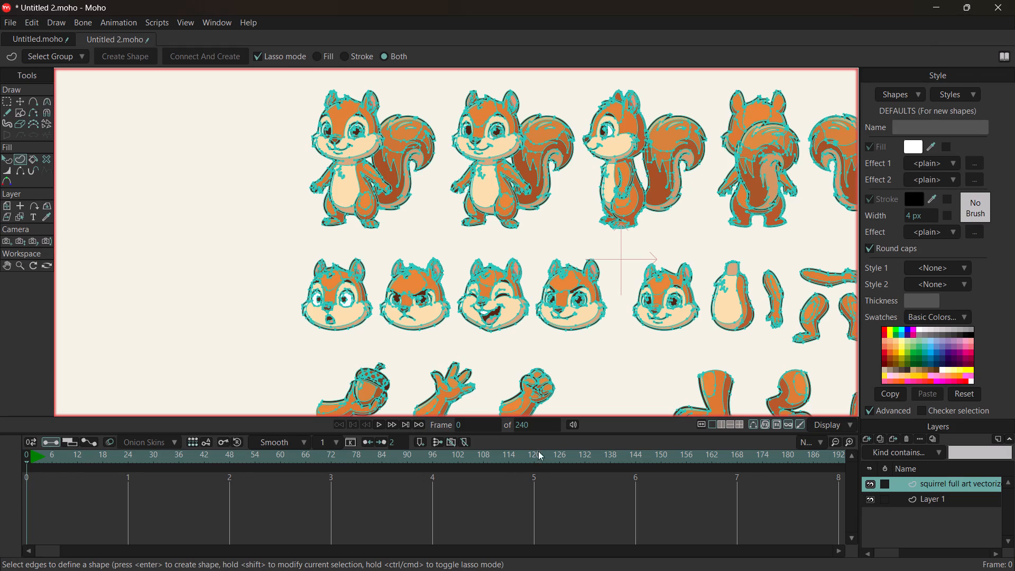
{"action": "left_click", "coordinate": [1005, 3]}
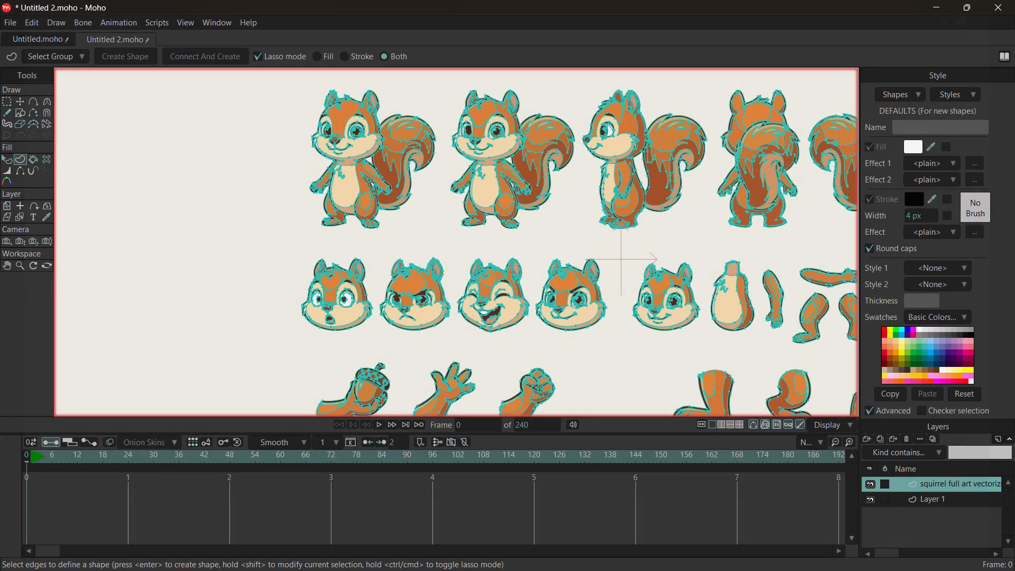
Switch to File Explorer and close the vector pics window.
{"action": "key", "text": "alt+Tab"}
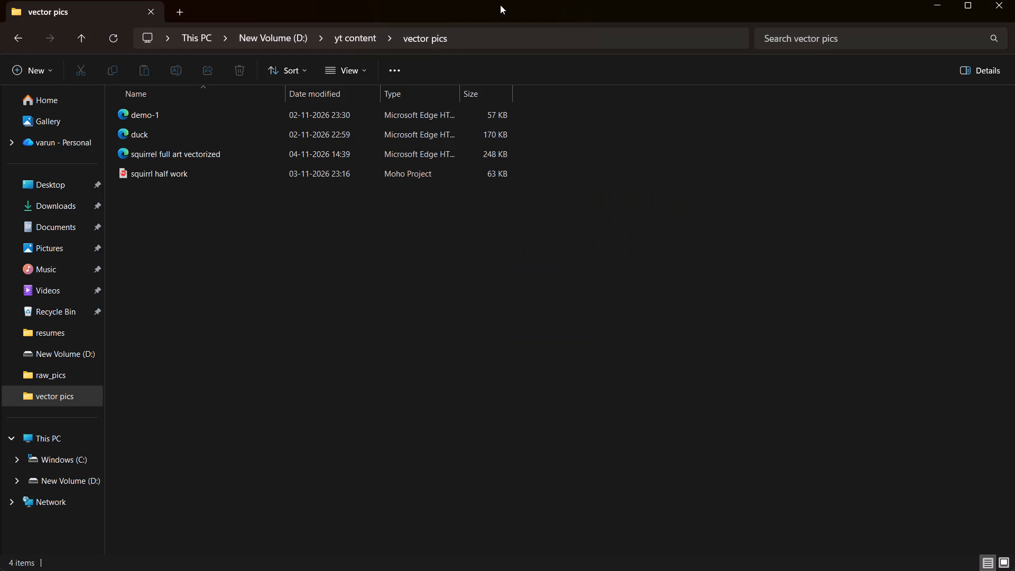
{"action": "left_click", "coordinate": [1010, 3]}
Switch to the YouTube window in Brave and search for "how to convert a vecto image to 360 view in moho".
{"action": "key", "text": "alt+Tab"}
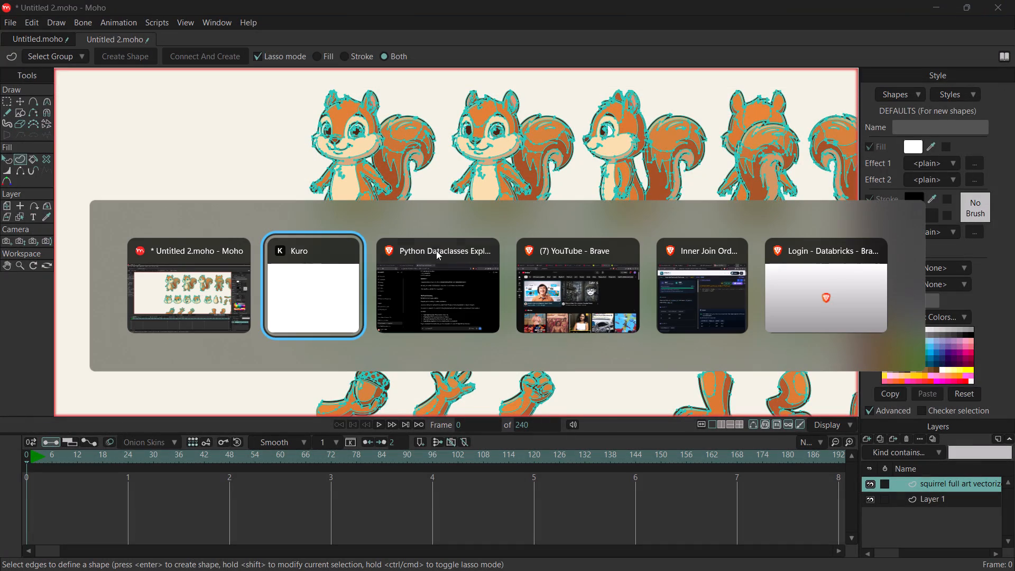
{"action": "key", "text": "alt+Tab"}
{"action": "key", "text": "alt+Tab"}
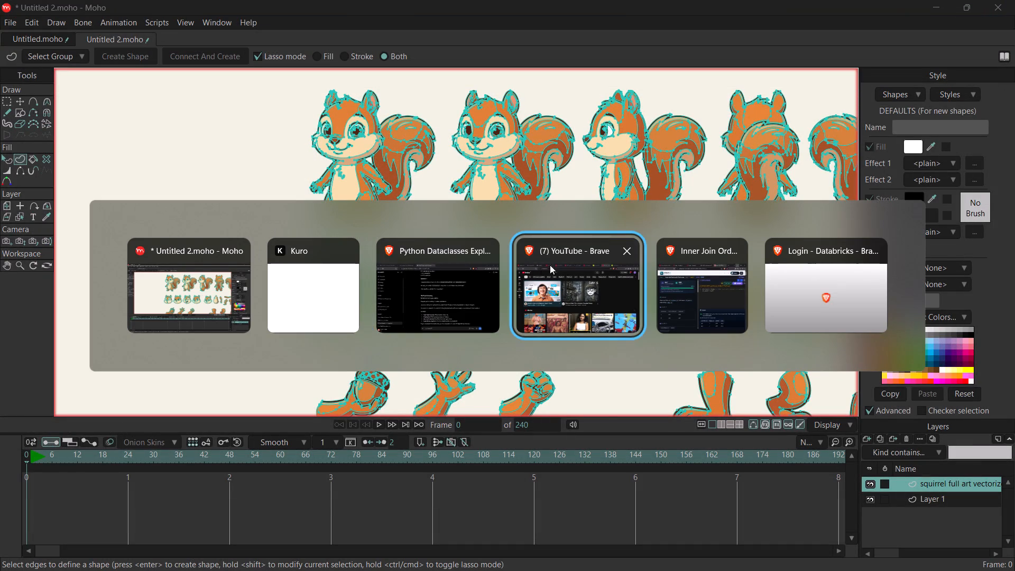
{"action": "left_click", "coordinate": [545, 79]}
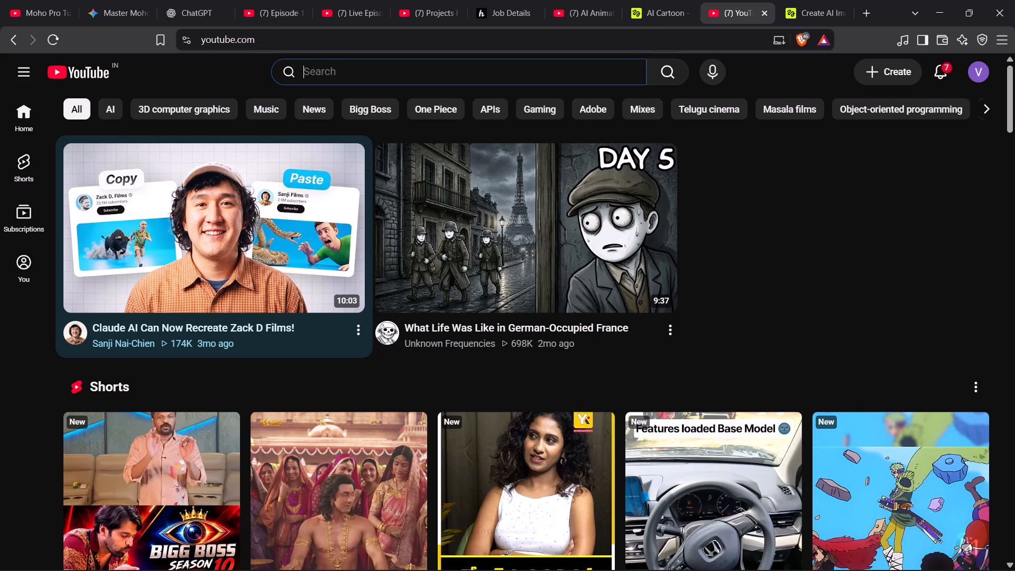
{"action": "type", "text": "how to convert a vector"}
{"action": "key", "text": "BackSpace"}
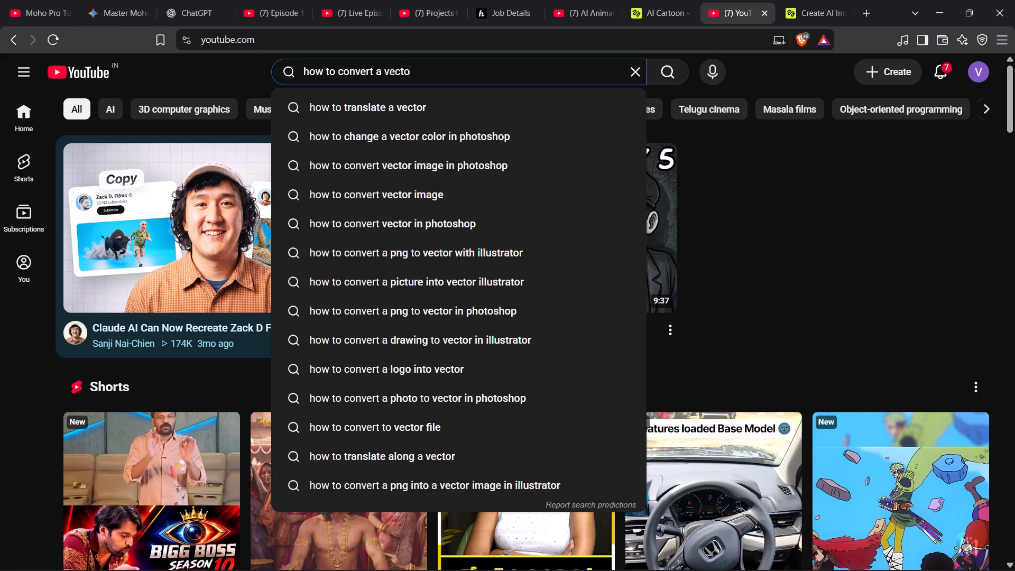
{"action": "key", "text": "space"}
{"action": "type", "text": "image"}
{"action": "key", "text": "space"}
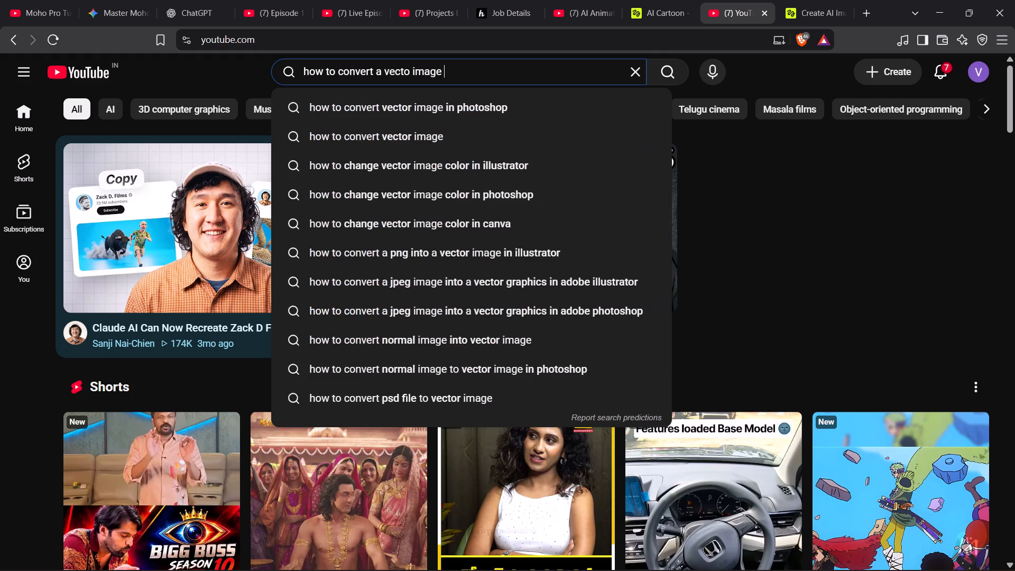
{"action": "type", "text": "to 360 view in mogo"}
{"action": "key", "text": "space"}
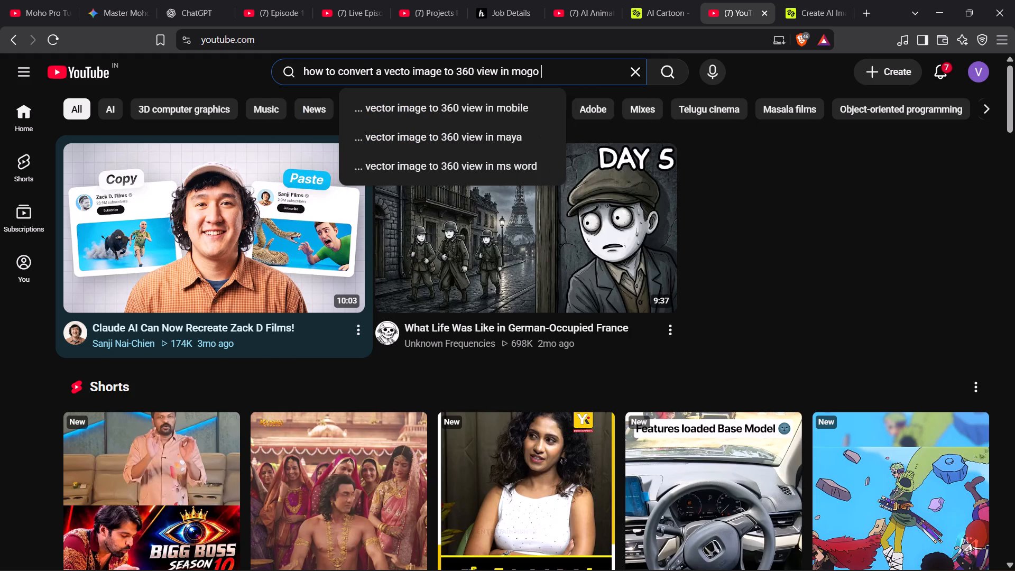
{"action": "key", "text": "BackSpace"}
{"action": "key", "text": "BackSpace"}
{"action": "key", "text": "BackSpace"}
{"action": "type", "text": "ho"}
{"action": "key", "text": "space"}
{"action": "key", "text": "Return"}
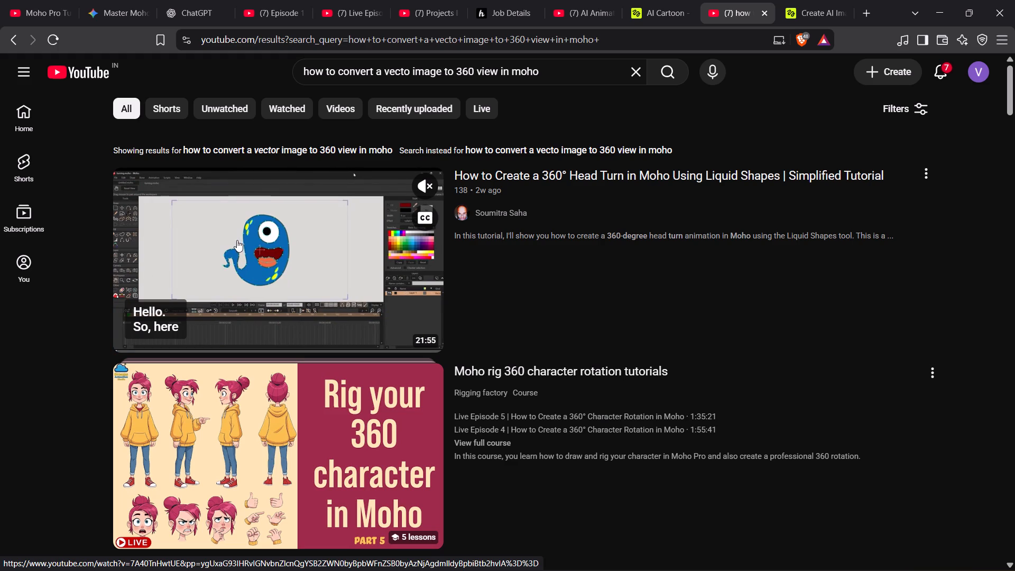
Look through the search results for a tutorial on turning a vector image into a 360 view in Moho.
{"action": "scroll", "coordinate": [257, 261], "scroll_direction": "up", "scroll_amount": 3}
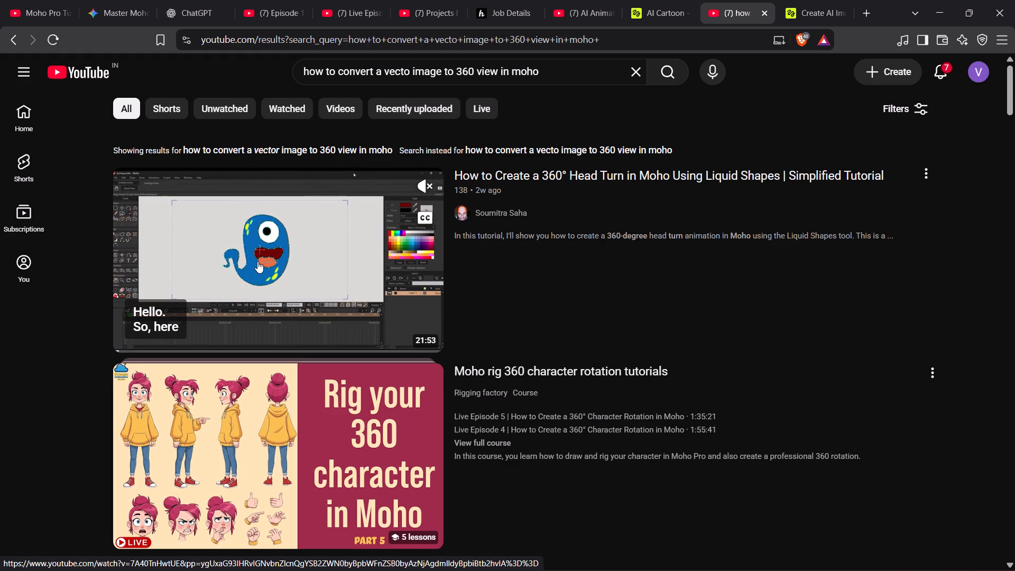
{"action": "scroll", "coordinate": [257, 261], "scroll_direction": "down", "scroll_amount": 3}
{"action": "scroll", "coordinate": [356, 280], "scroll_direction": "down", "scroll_amount": 4}
{"action": "scroll", "coordinate": [306, 270], "scroll_direction": "down", "scroll_amount": 4}
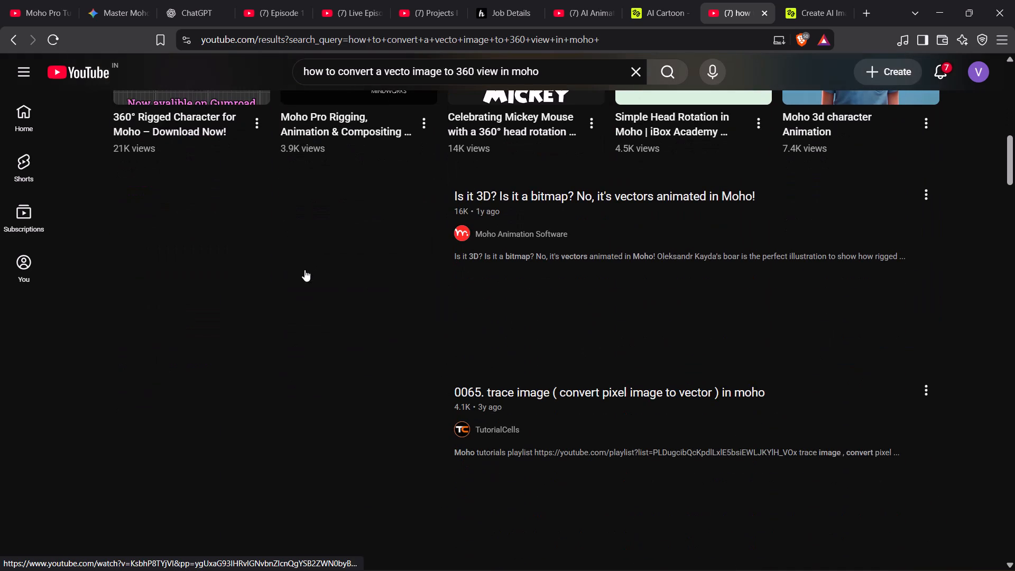
{"action": "scroll", "coordinate": [294, 268], "scroll_direction": "up", "scroll_amount": 8}
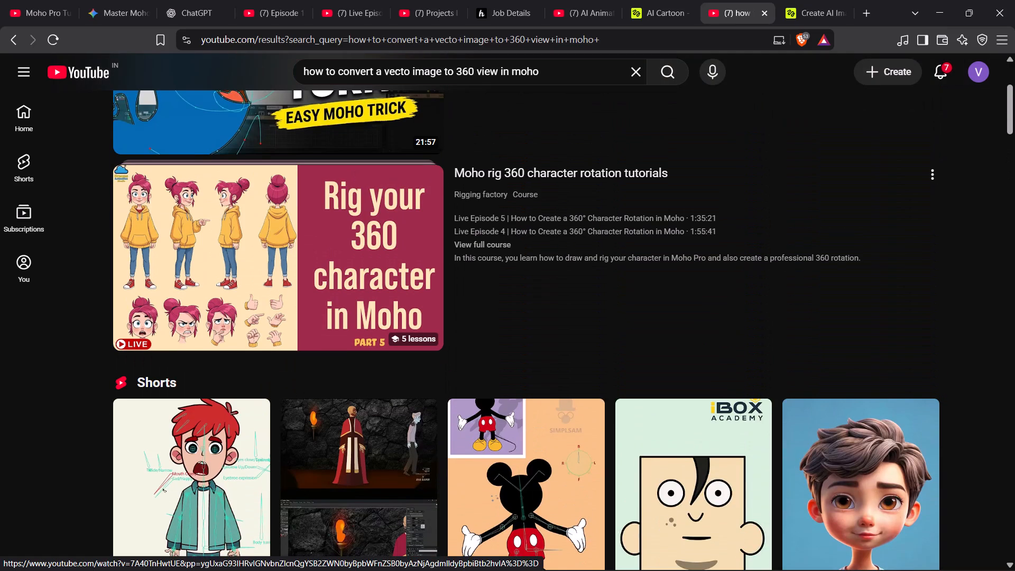
Refine the video search to "how to convert my charecter vector image to 360 view in moho" and run it.
{"action": "left_click", "coordinate": [376, 71]}
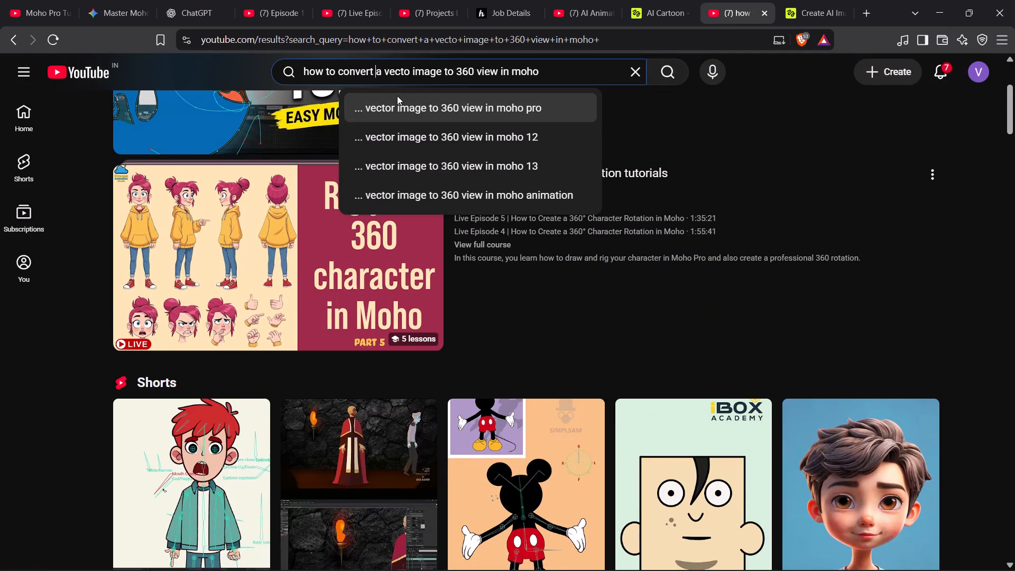
{"action": "type", "text": "my"}
{"action": "key", "text": "space"}
{"action": "type", "text": "charecter"}
{"action": "key", "text": "space"}
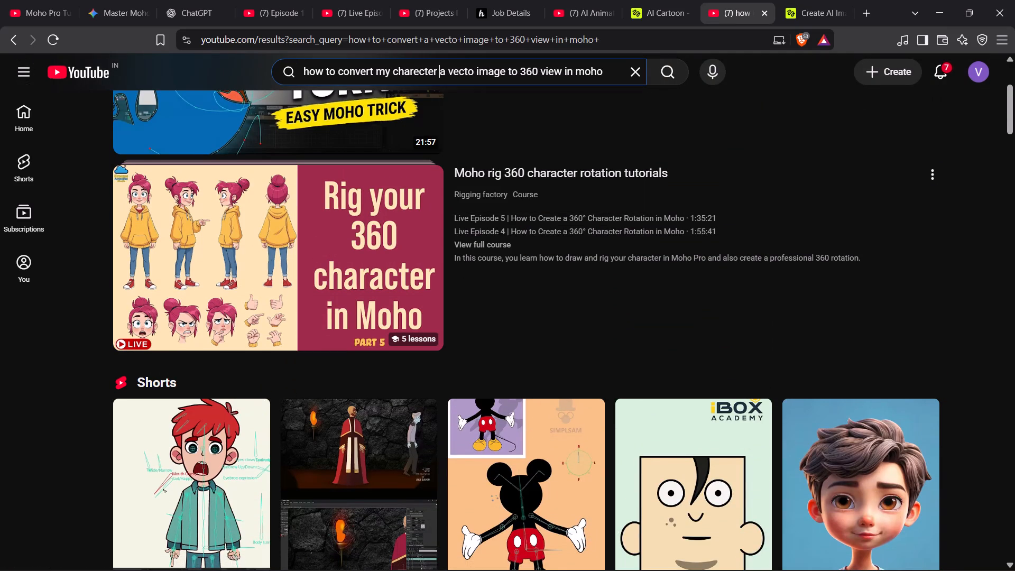
{"action": "key", "text": "Right"}
{"action": "key", "text": "BackSpace"}
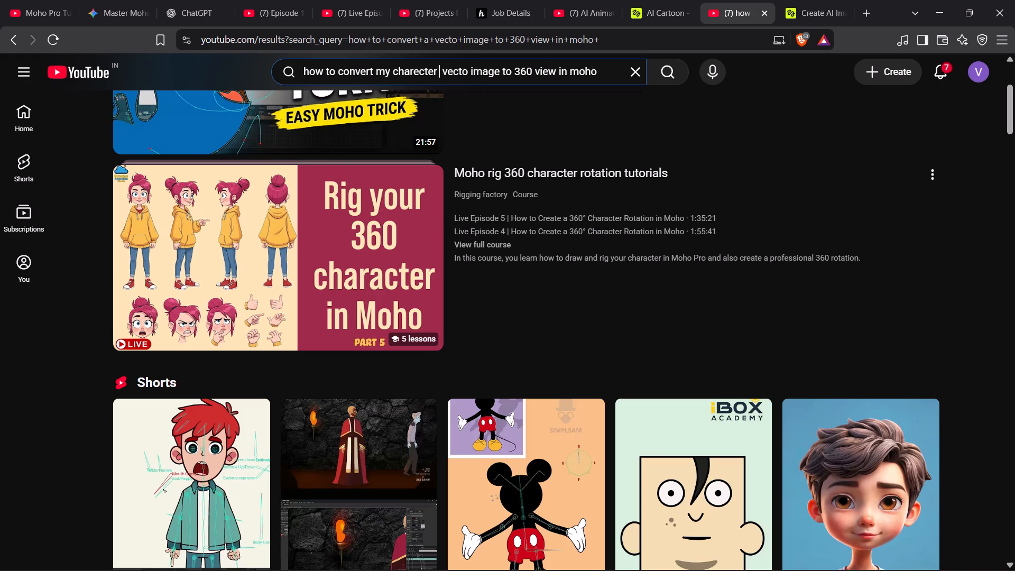
{"action": "key", "text": "Right"}
{"action": "key", "text": "Right"}
{"action": "key", "text": "Right"}
{"action": "key", "text": "Right"}
{"action": "key", "text": "Right"}
{"action": "key", "text": "Right"}
{"action": "key", "text": "r"}
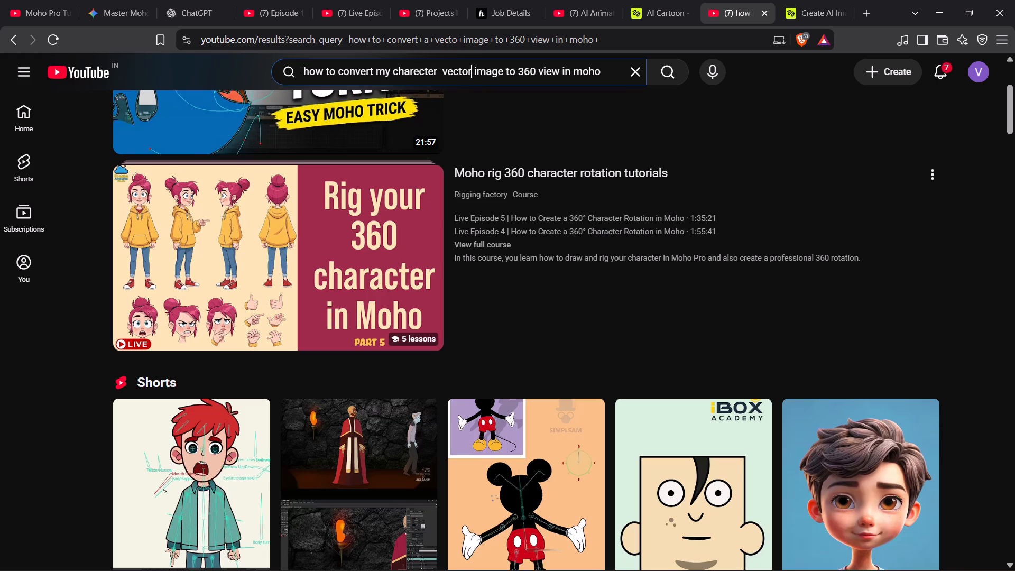
{"action": "left_click", "coordinate": [614, 75]}
{"action": "key", "text": "Return"}
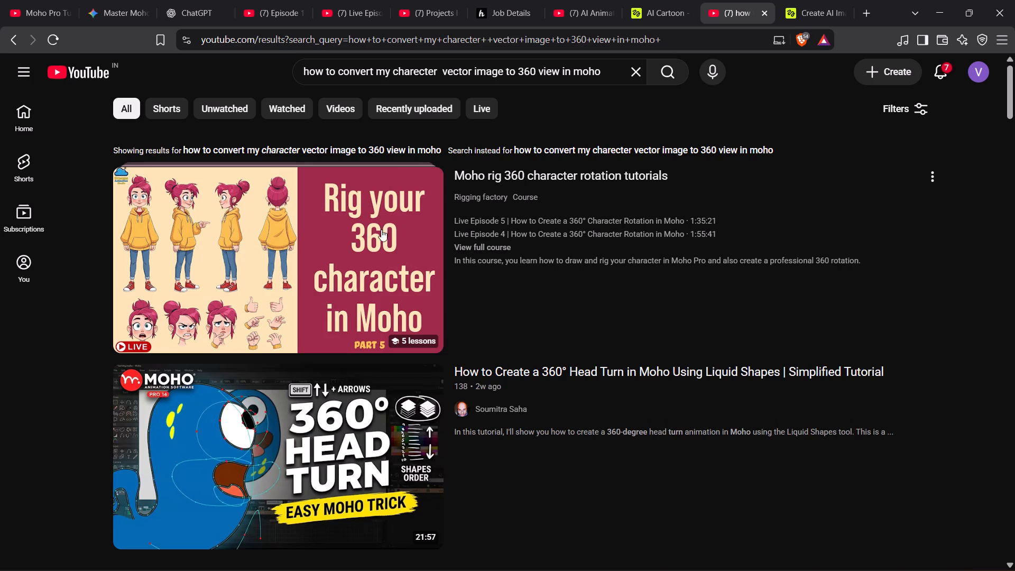
Look through the refined search results for a tutorial on giving a vector character a 360 view in Moho.
{"action": "scroll", "coordinate": [295, 275], "scroll_direction": "down", "scroll_amount": 7}
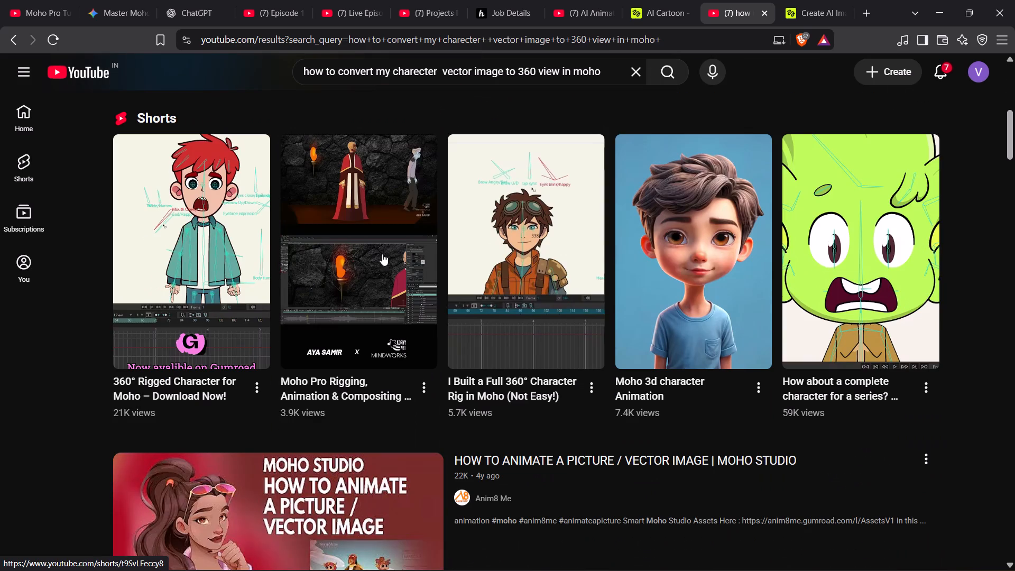
Look further down the search results for a tutorial on giving a vector character a 360 view in Moho.
{"action": "scroll", "coordinate": [429, 245], "scroll_direction": "down", "scroll_amount": 5}
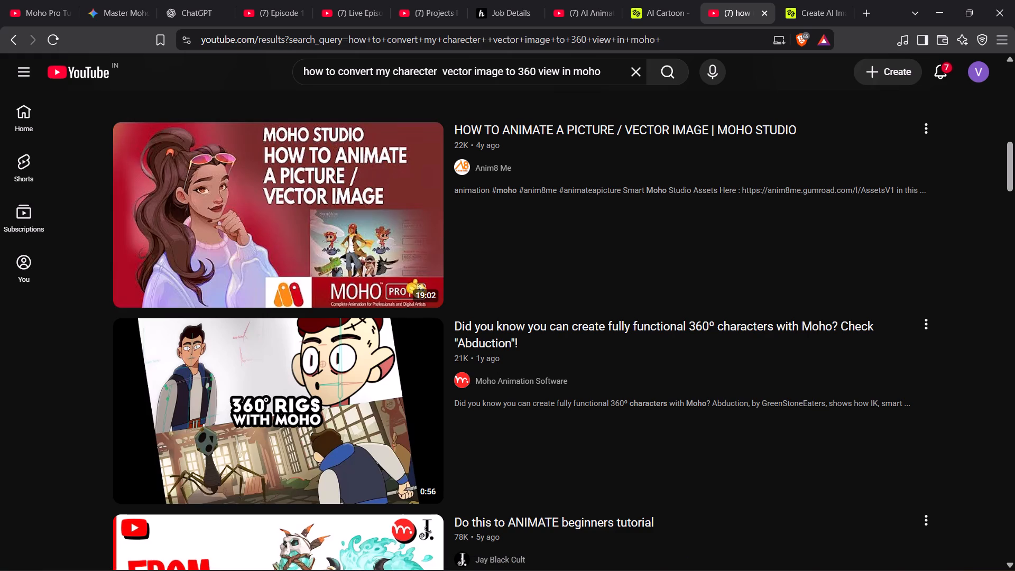
Open the list of available Wi-Fi networks to check the current connection.
{"action": "left_click", "coordinate": [910, 556]}
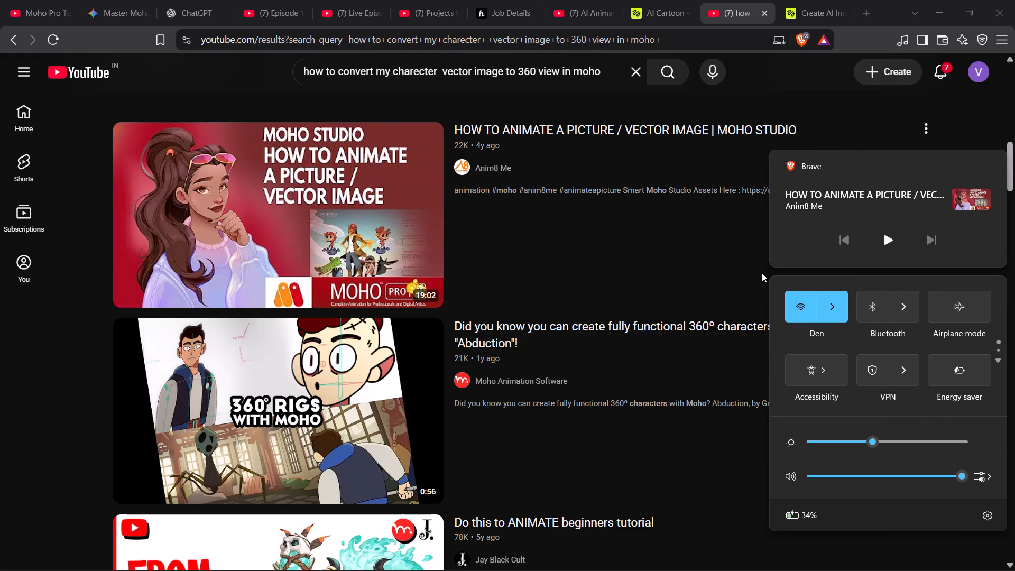
{"action": "left_click", "coordinate": [842, 303]}
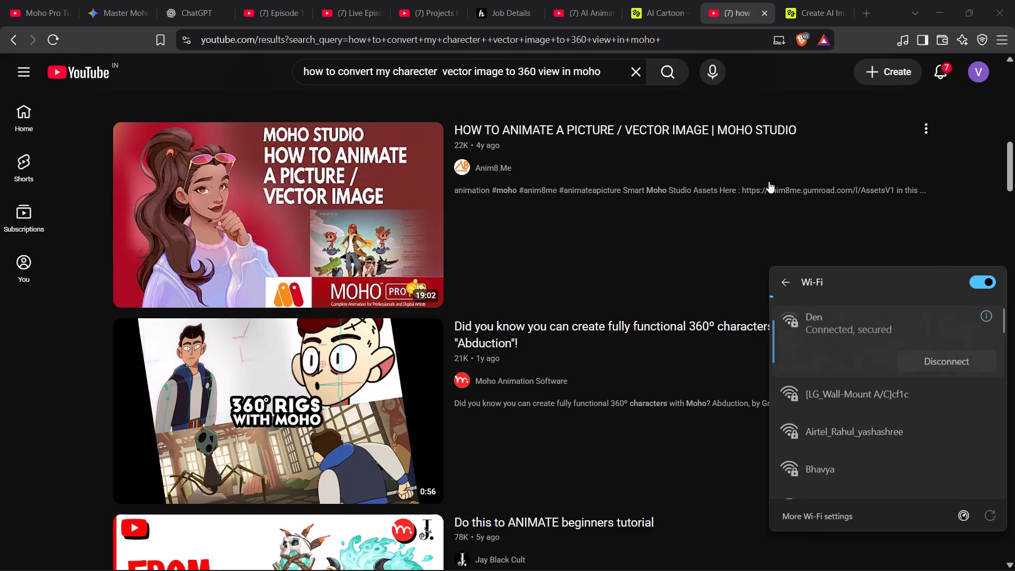